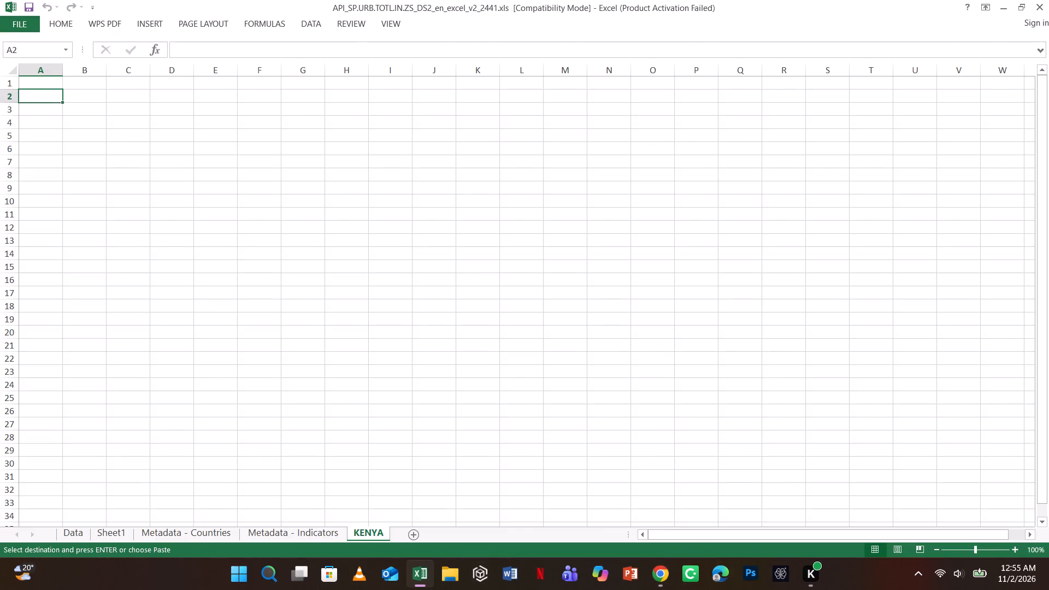
{"action": "key", "text": "ctrl+v"}
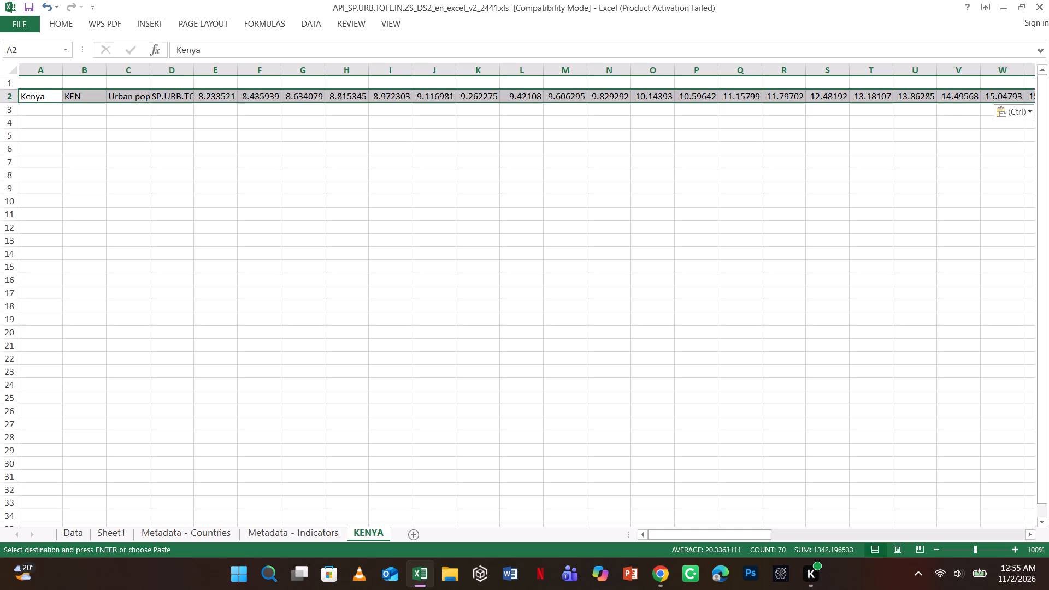
{"action": "left_click", "coordinate": [27, 82]}
{"action": "left_click", "coordinate": [33, 97]}
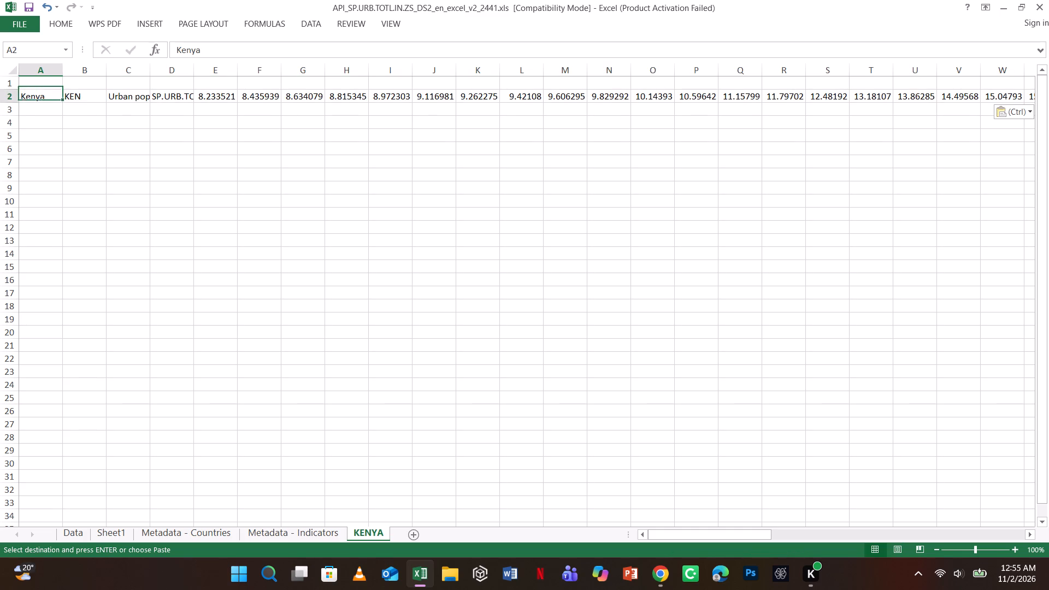
{"action": "left_click", "coordinate": [33, 82]}
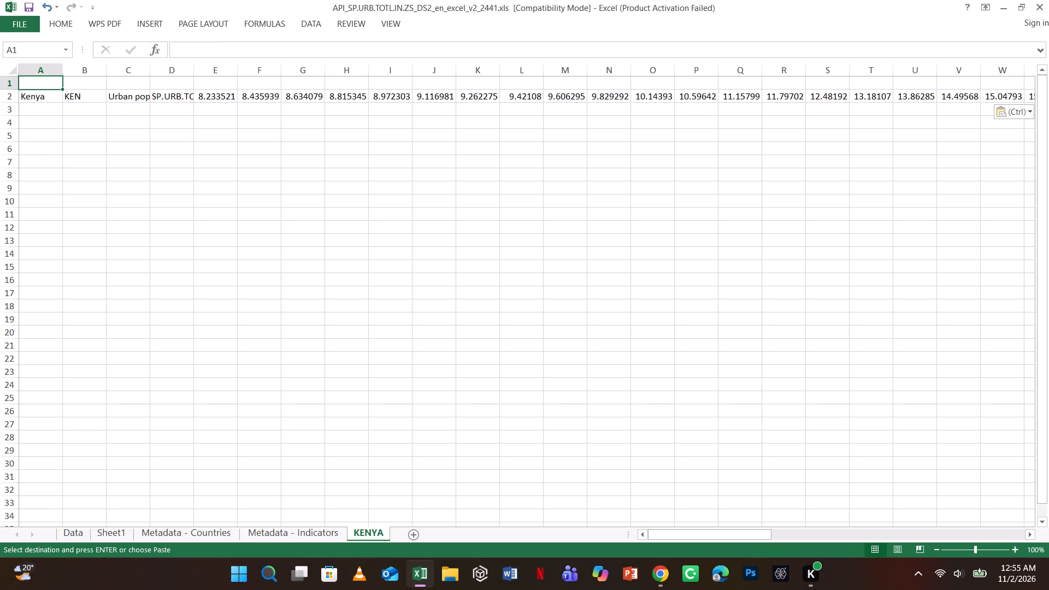
Delete the surplus blank Sheet1 from the workbook.
{"action": "left_click", "coordinate": [109, 533]}
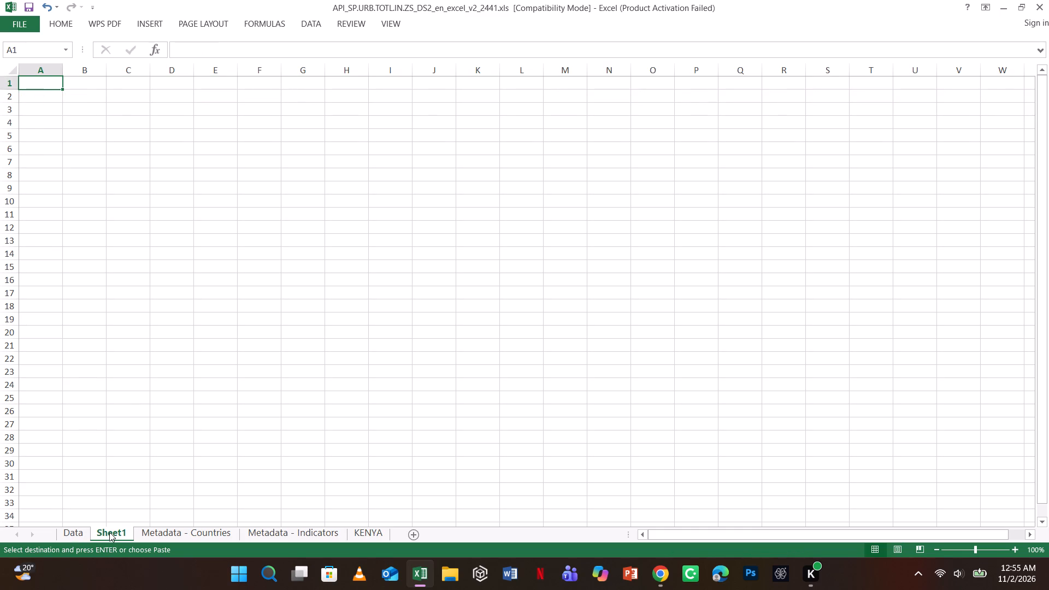
{"action": "right_click", "coordinate": [107, 532]}
{"action": "left_click", "coordinate": [142, 387]}
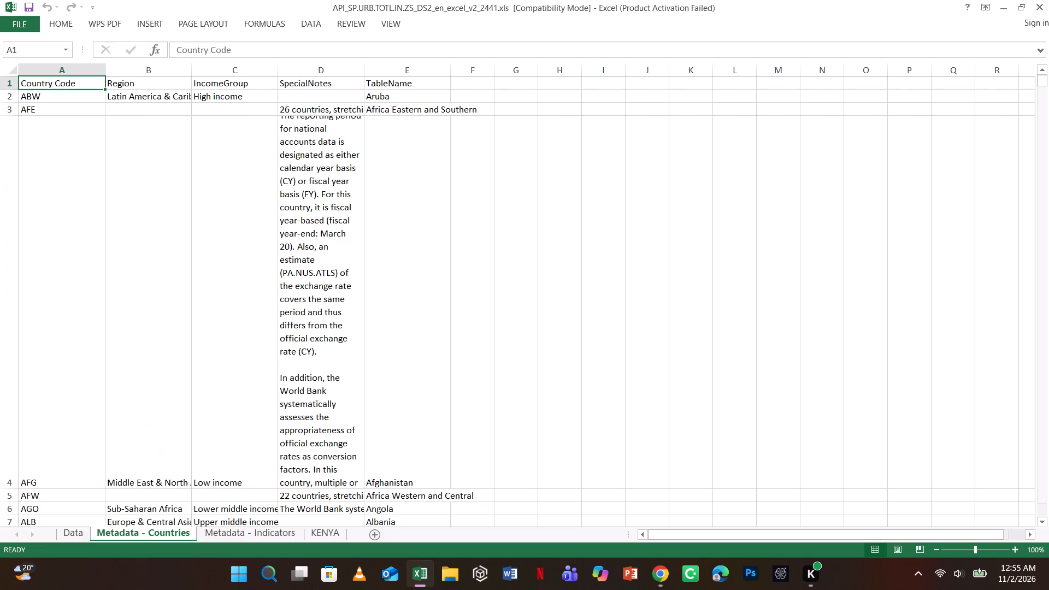
Copy the header row on the Data sheet, from Country Name in A4 through 2025 in BR4.
{"action": "left_click", "coordinate": [81, 529]}
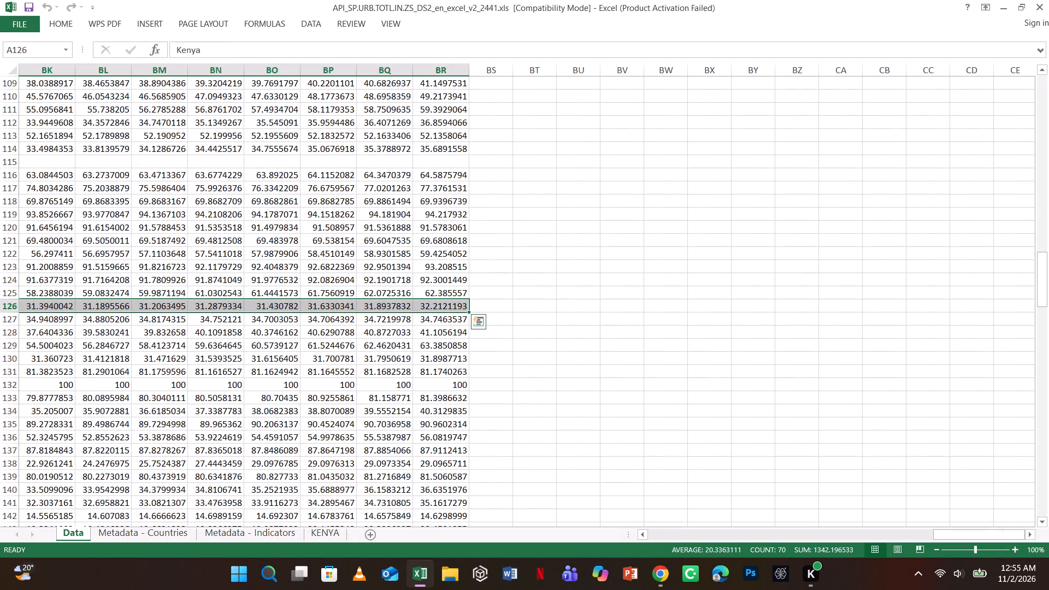
{"action": "left_click", "coordinate": [548, 438]}
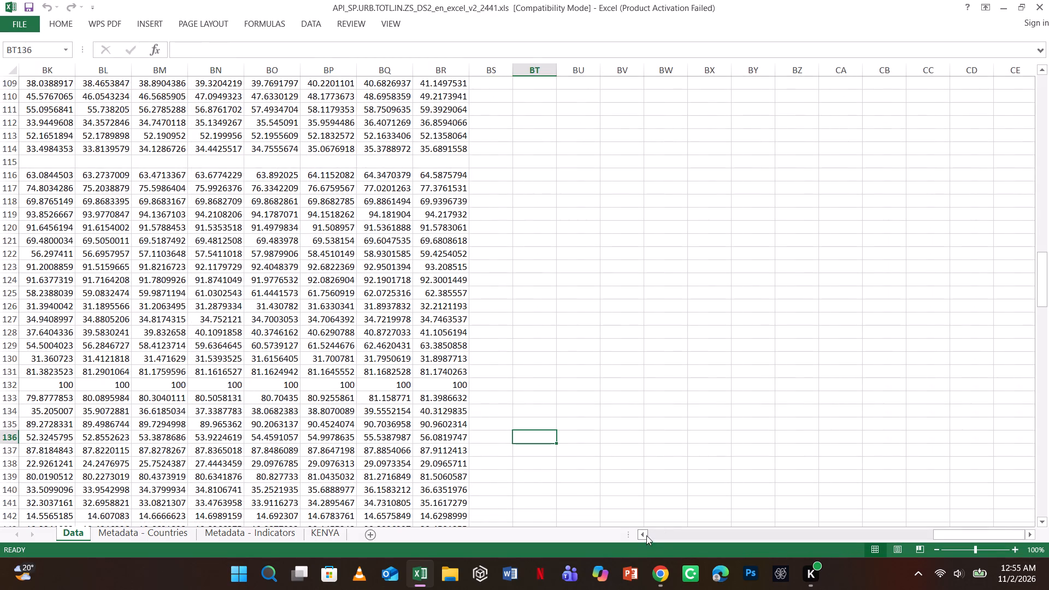
{"action": "left_click_drag", "start_coordinate": [640, 533], "coordinate": [572, 543]}
{"action": "left_click", "coordinate": [644, 536]}
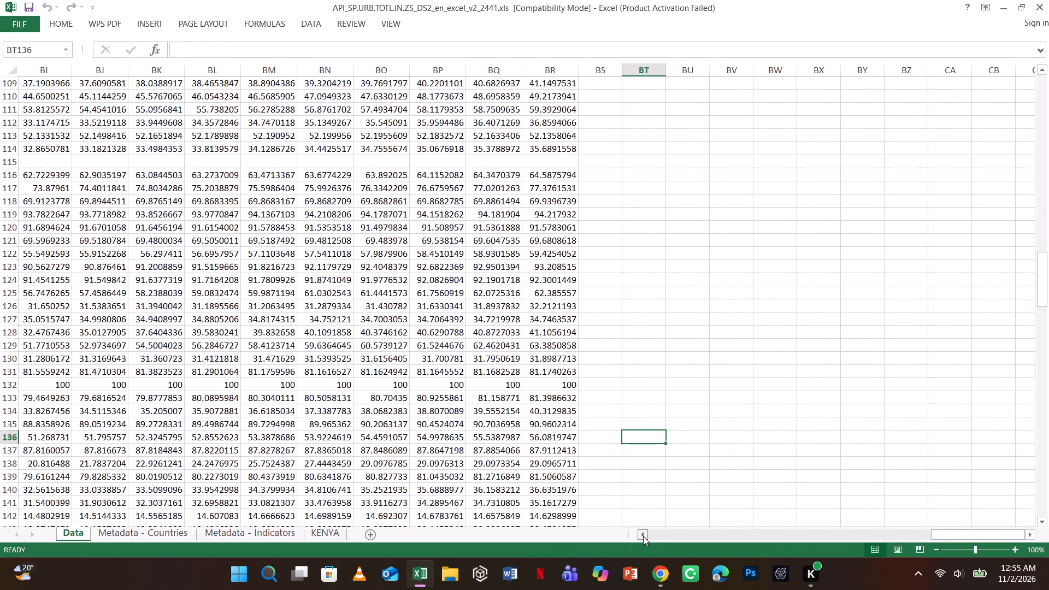
{"action": "double_click", "coordinate": [643, 536]}
{"action": "left_click_drag", "start_coordinate": [933, 538], "coordinate": [589, 566]}
{"action": "scroll", "coordinate": [255, 333], "scroll_direction": "up", "scroll_amount": 20}
{"action": "scroll", "coordinate": [255, 333], "scroll_direction": "up", "scroll_amount": 1}
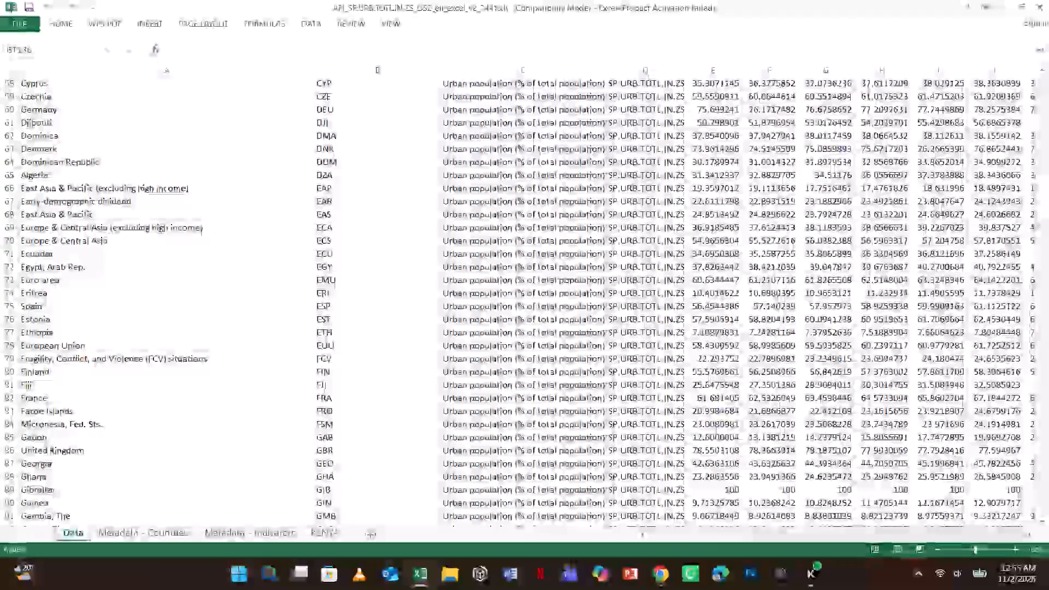
{"action": "scroll", "coordinate": [236, 344], "scroll_direction": "up", "scroll_amount": 13}
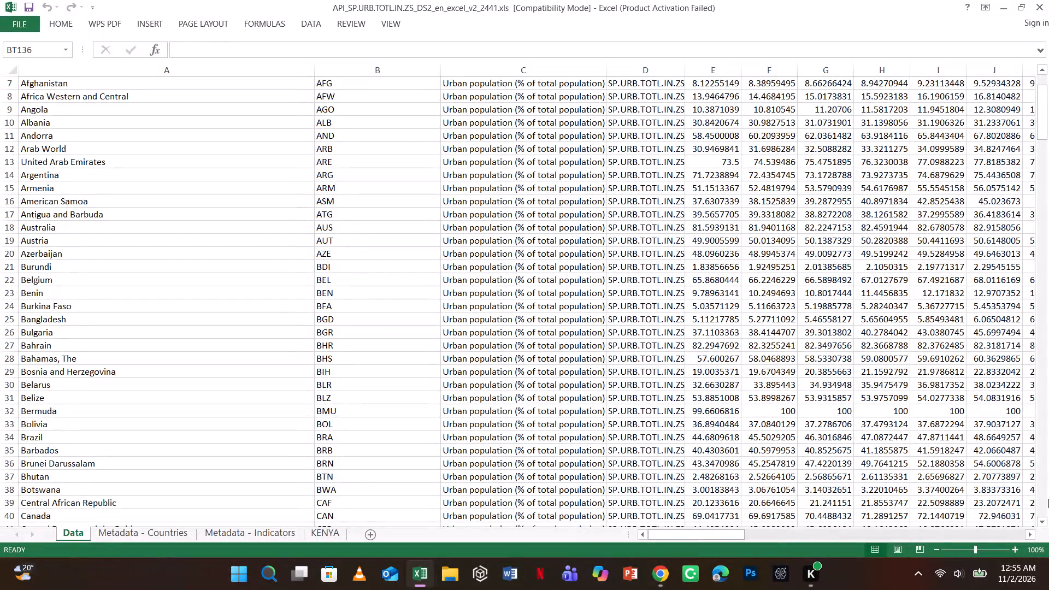
{"action": "left_click_drag", "start_coordinate": [1045, 512], "coordinate": [1047, 493]}
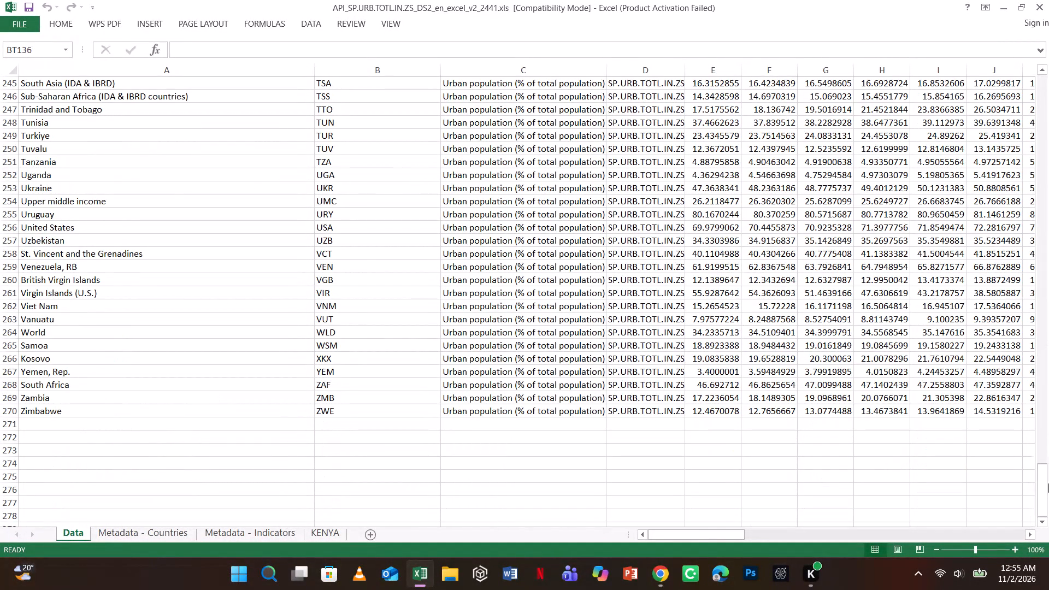
{"action": "left_click_drag", "start_coordinate": [1048, 475], "coordinate": [1038, 459]}
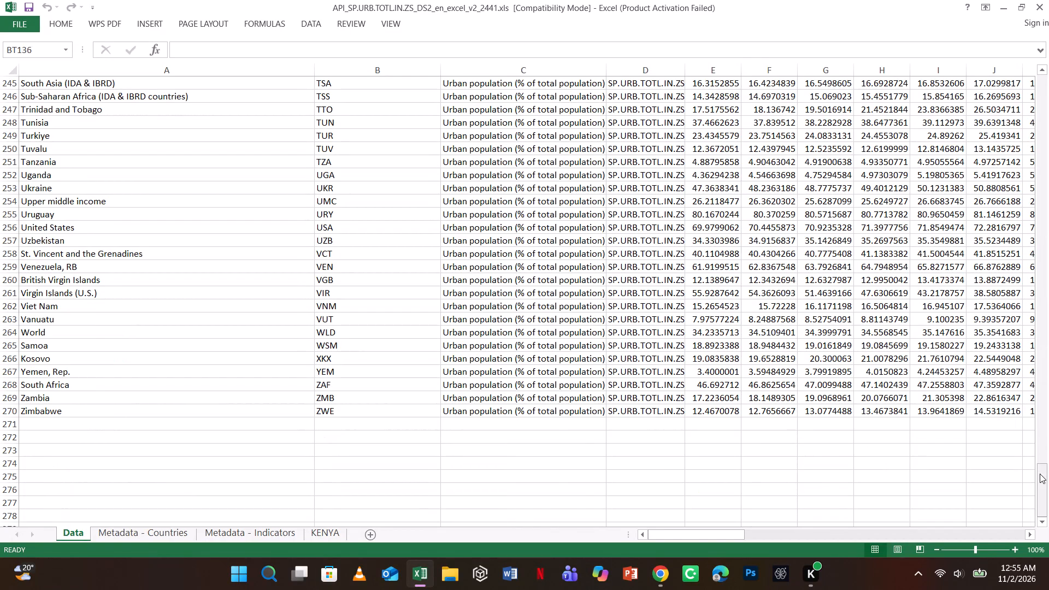
{"action": "left_click_drag", "start_coordinate": [1040, 474], "coordinate": [1034, 68]}
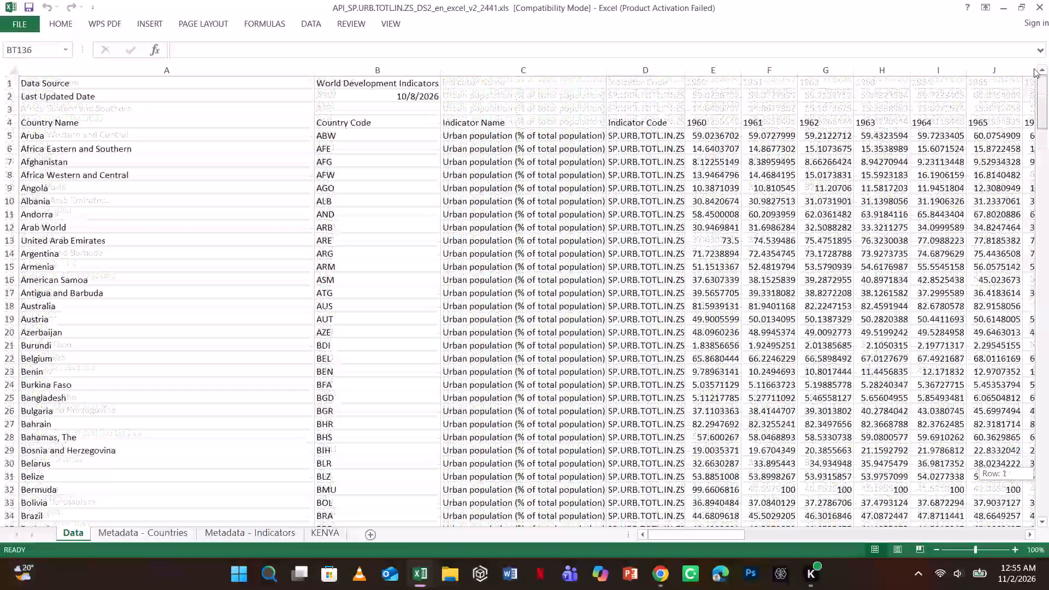
{"action": "left_click_drag", "start_coordinate": [1034, 68], "coordinate": [1034, 54]}
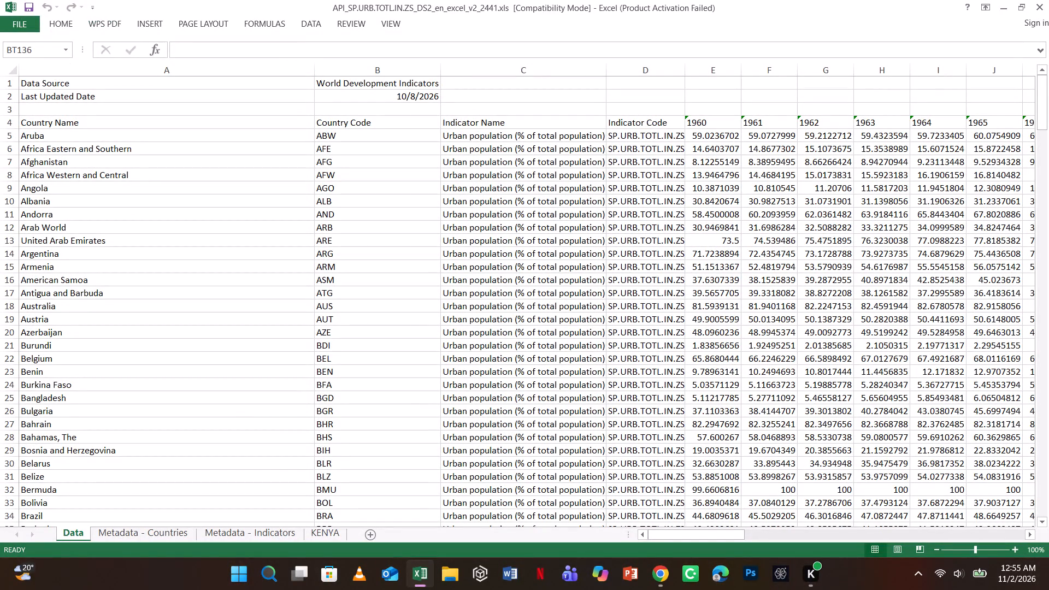
{"action": "left_click_drag", "start_coordinate": [26, 122], "coordinate": [606, 116]}
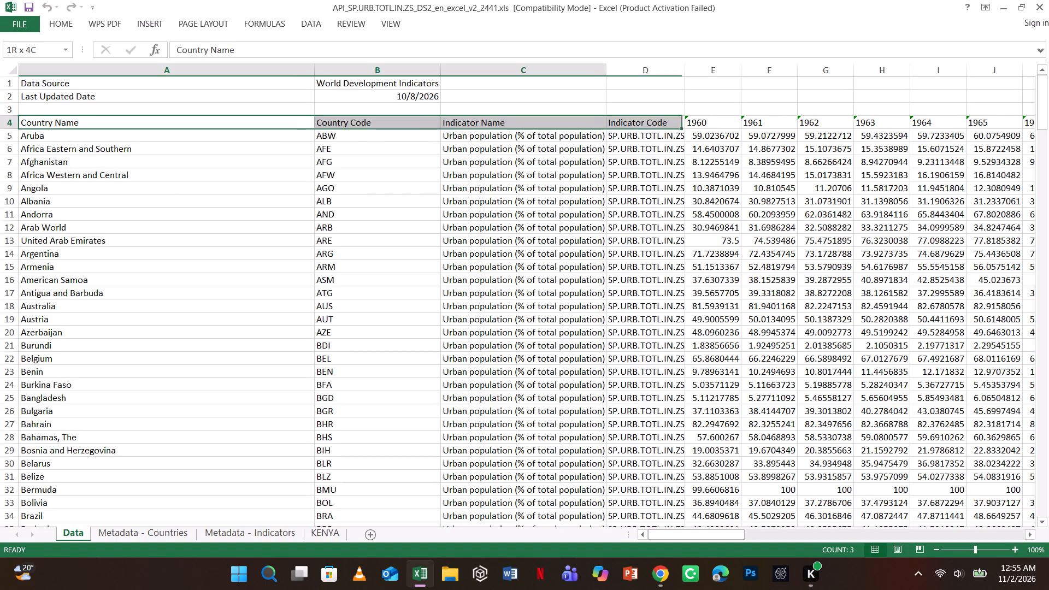
{"action": "left_click_drag", "start_coordinate": [606, 116], "coordinate": [854, 122]}
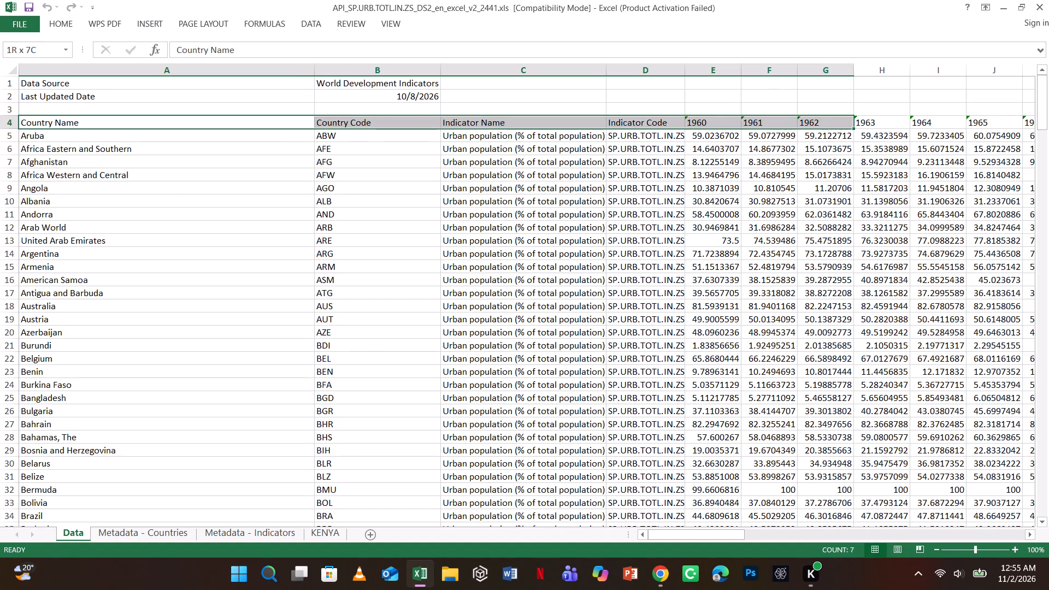
{"action": "left_click_drag", "start_coordinate": [854, 122], "coordinate": [1048, 107]}
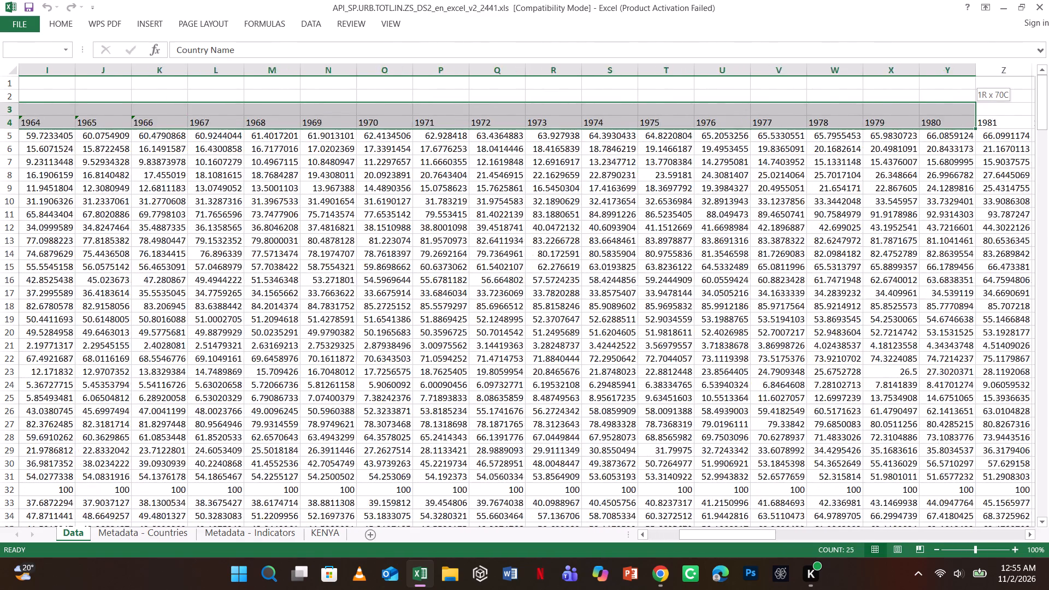
{"action": "left_click_drag", "start_coordinate": [1048, 107], "coordinate": [1048, 117]}
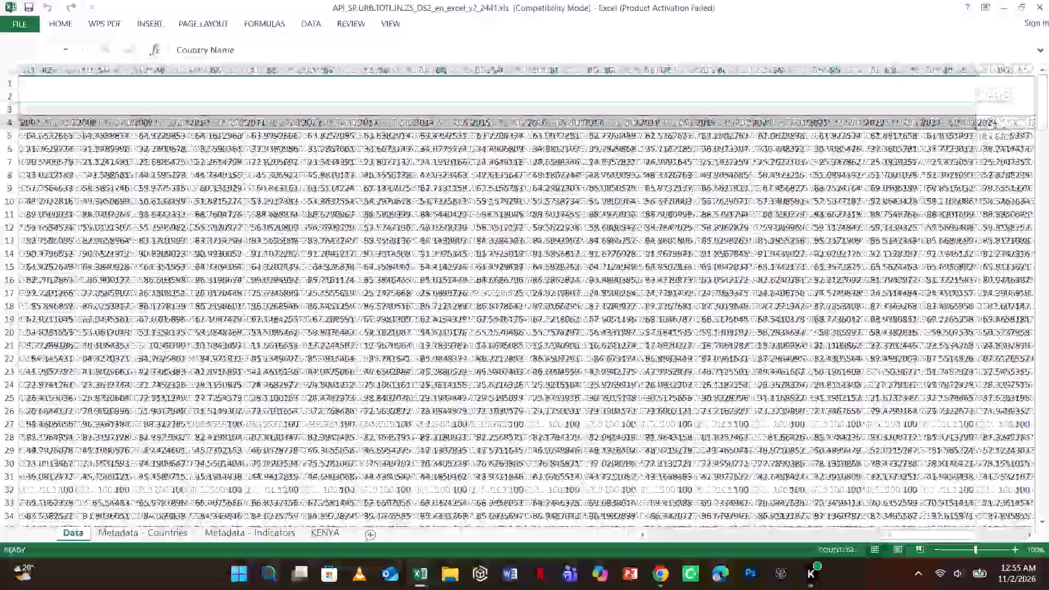
{"action": "left_click_drag", "start_coordinate": [1048, 117], "coordinate": [809, 121]}
{"action": "key", "text": "ctrl+c"}
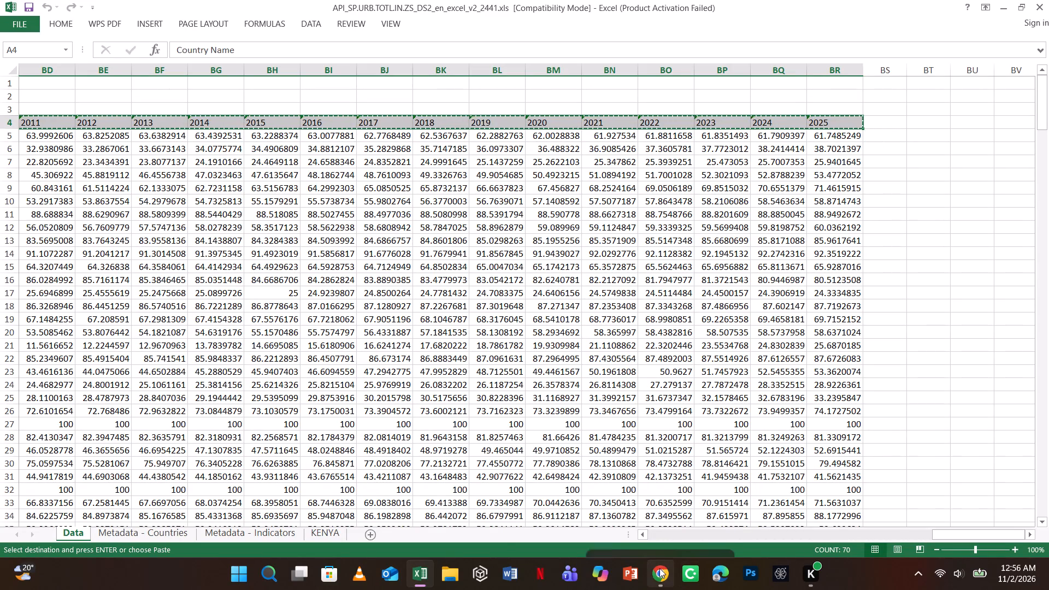
Paste the copied header row into the KENYA sheet starting at cell A1, above the Kenya values.
{"action": "left_click", "coordinate": [315, 533]}
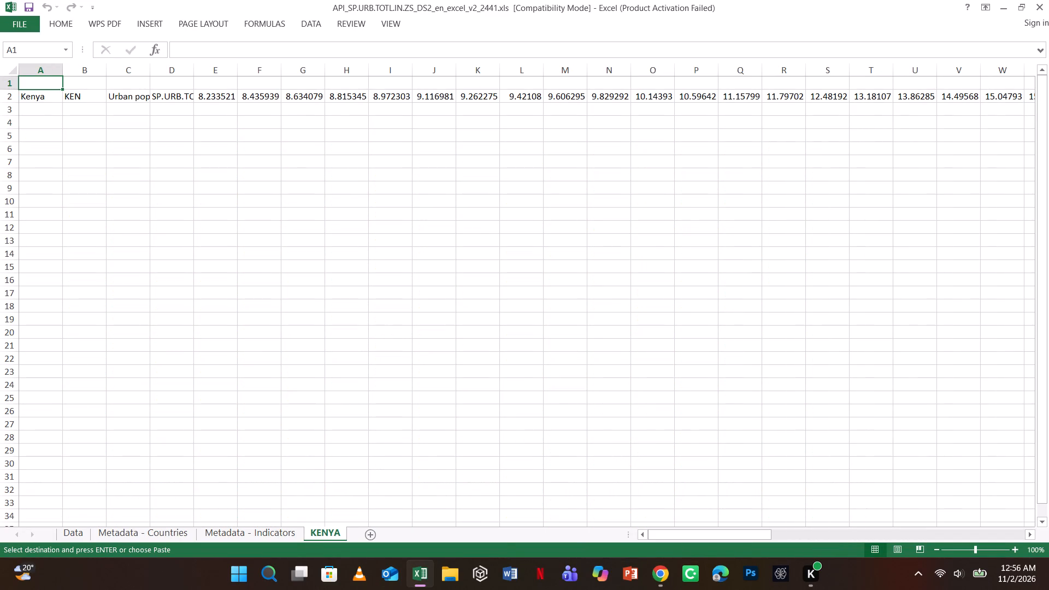
{"action": "left_click", "coordinate": [36, 81]}
{"action": "key", "text": "ctrl+v"}
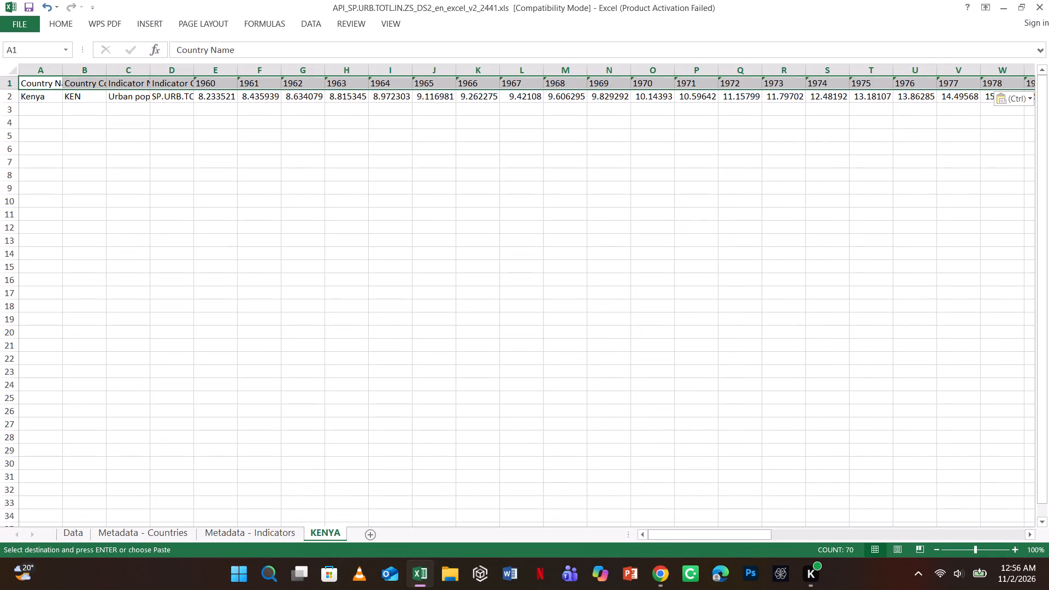
{"action": "double_click", "coordinate": [71, 188]}
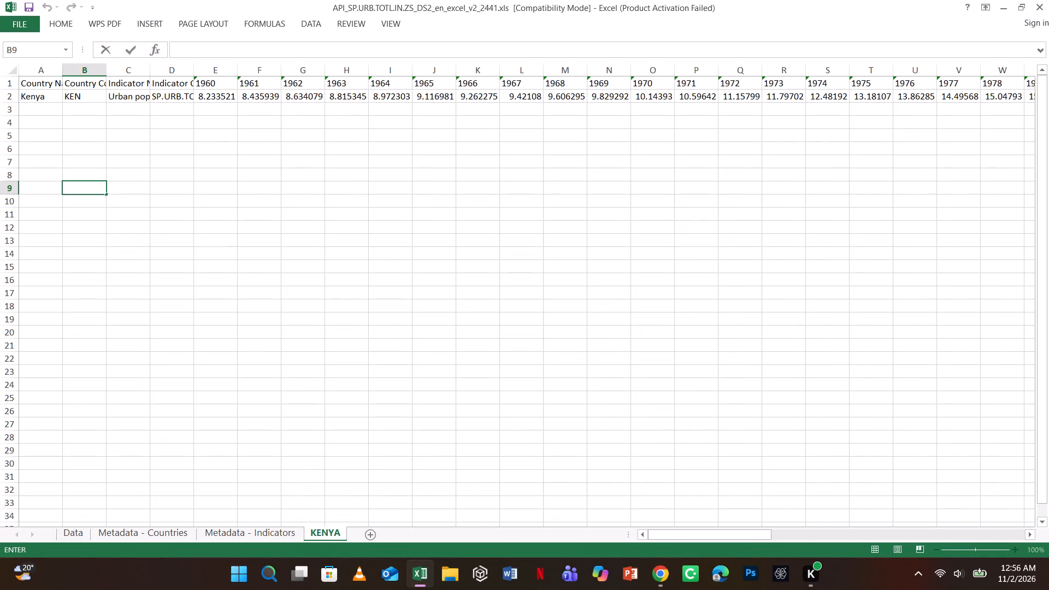
Widen columns A through D on the KENYA sheet to fit the Country Name, Country Code, Indicator Name and Indicator Code headers.
{"action": "left_click", "coordinate": [48, 81]}
{"action": "left_click_drag", "start_coordinate": [64, 68], "coordinate": [94, 74]}
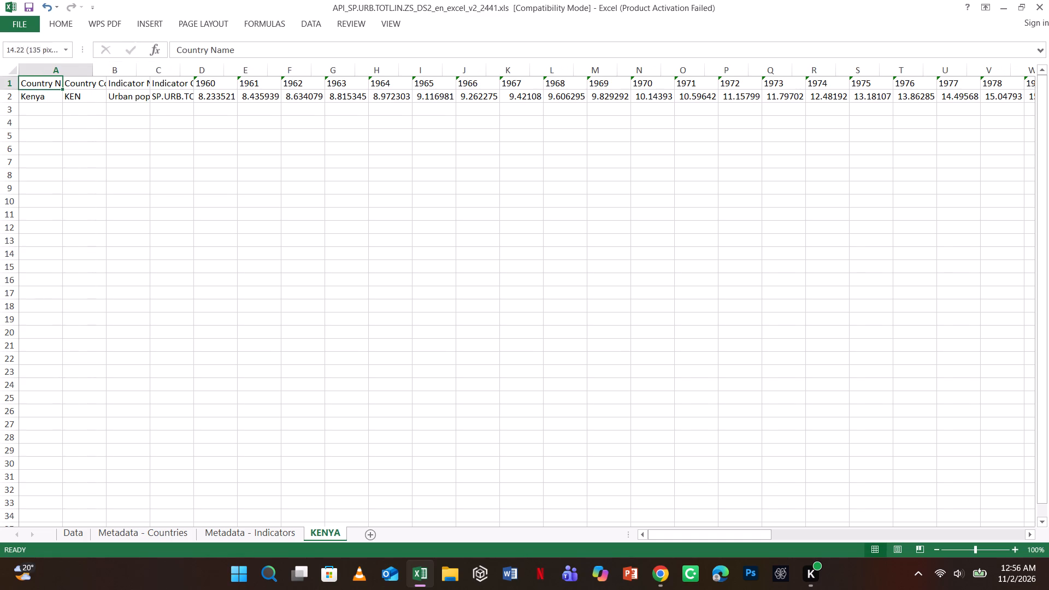
{"action": "left_click", "coordinate": [122, 70]}
{"action": "left_click_drag", "start_coordinate": [137, 68], "coordinate": [156, 74]}
{"action": "left_click", "coordinate": [190, 69]}
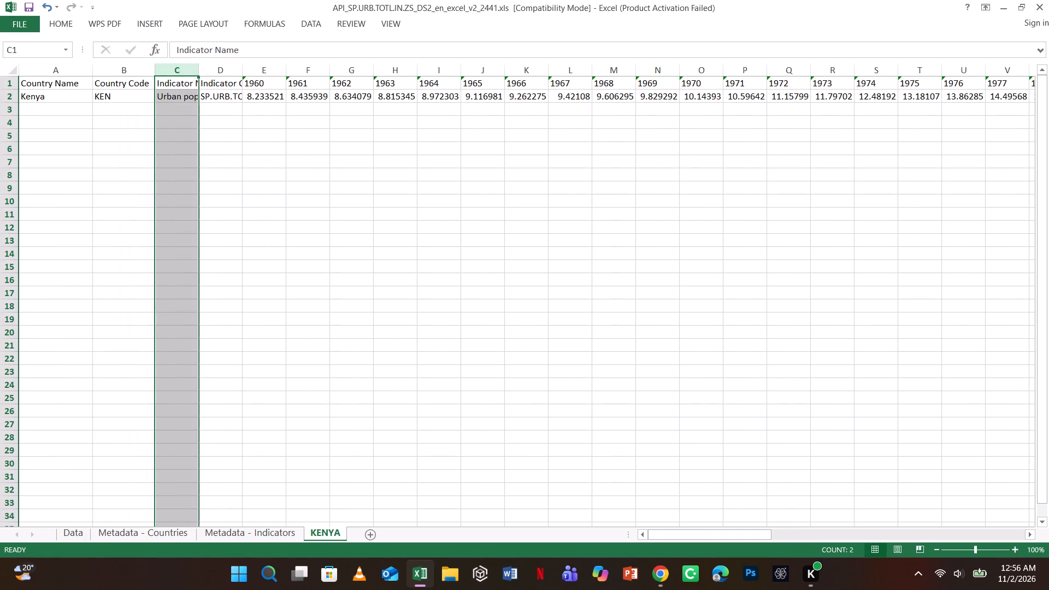
{"action": "left_click_drag", "start_coordinate": [199, 66], "coordinate": [219, 72]}
{"action": "left_click", "coordinate": [245, 69]}
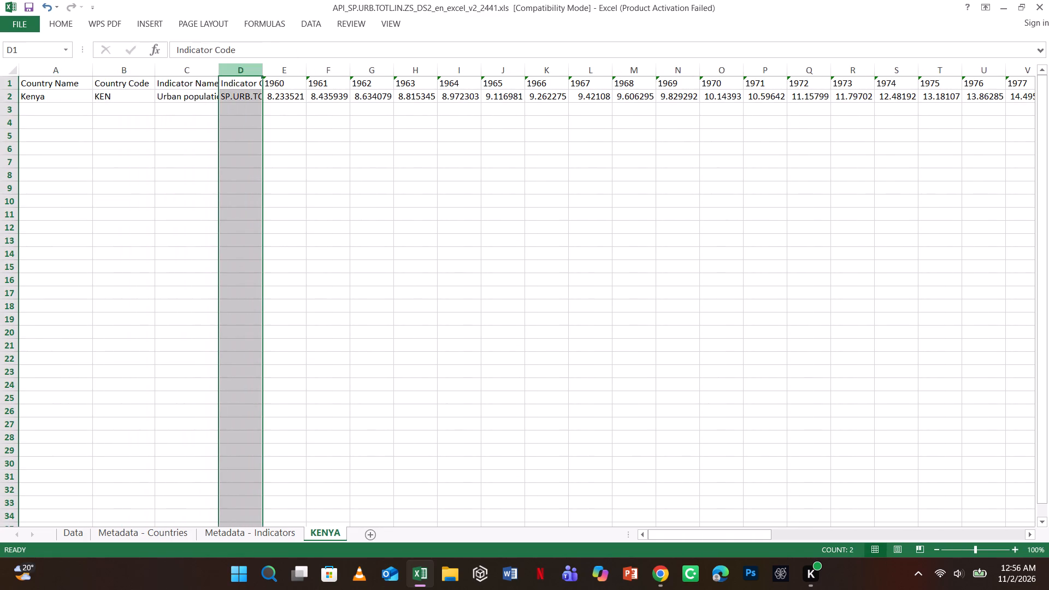
{"action": "left_click_drag", "start_coordinate": [267, 68], "coordinate": [300, 76]}
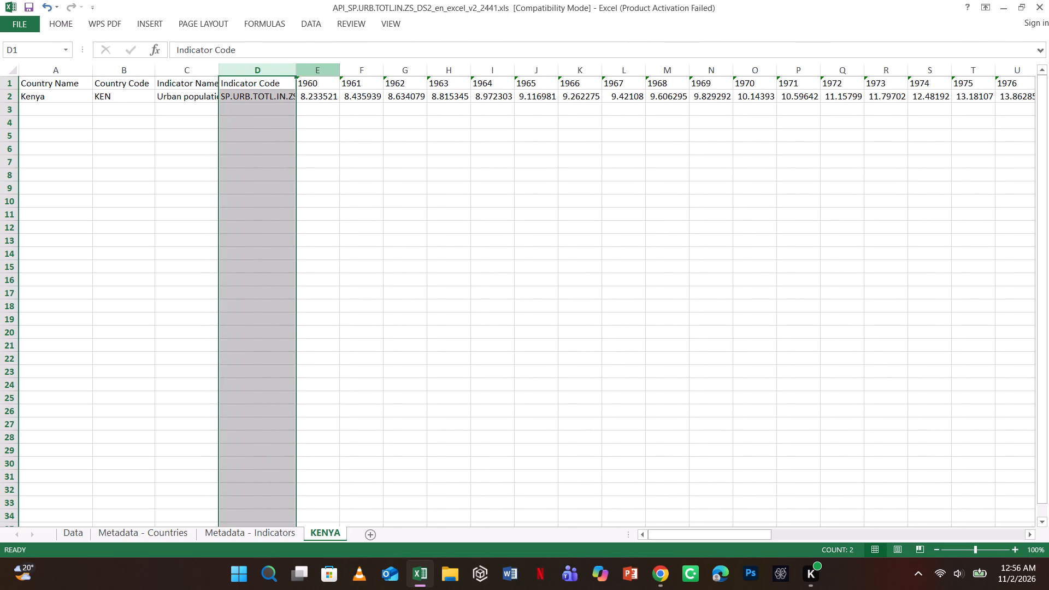
Readjust the width of the Indicator Name column so it is slightly wider than its header text.
{"action": "left_click", "coordinate": [178, 68]}
{"action": "left_click_drag", "start_coordinate": [218, 68], "coordinate": [241, 81]}
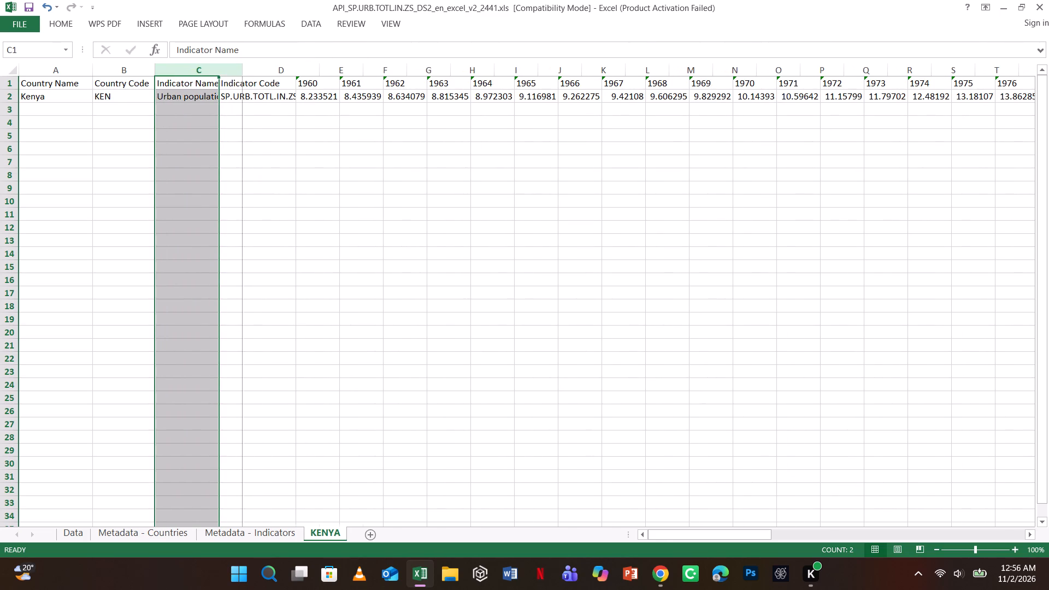
{"action": "left_click_drag", "start_coordinate": [240, 68], "coordinate": [243, 68]}
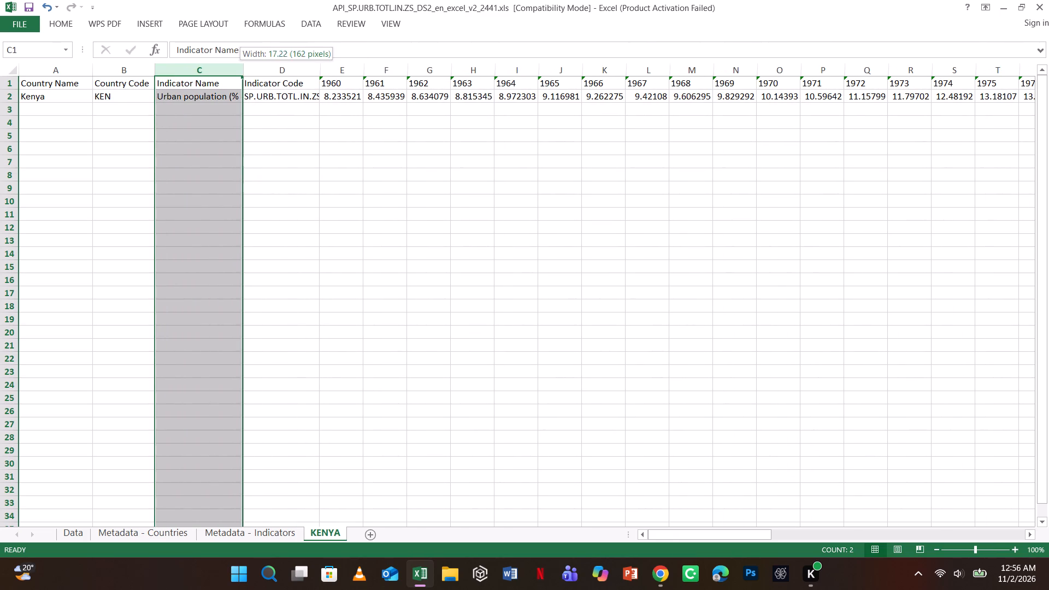
{"action": "left_click_drag", "start_coordinate": [243, 68], "coordinate": [251, 71]}
{"action": "left_click_drag", "start_coordinate": [255, 69], "coordinate": [292, 80]}
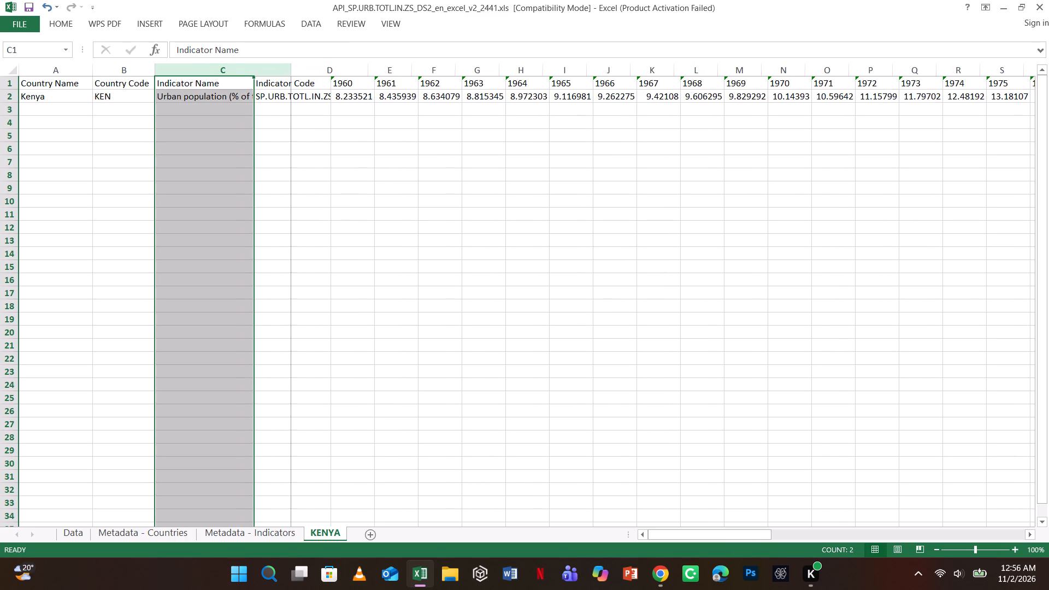
{"action": "left_click_drag", "start_coordinate": [291, 69], "coordinate": [231, 69]}
{"action": "left_click", "coordinate": [211, 89]}
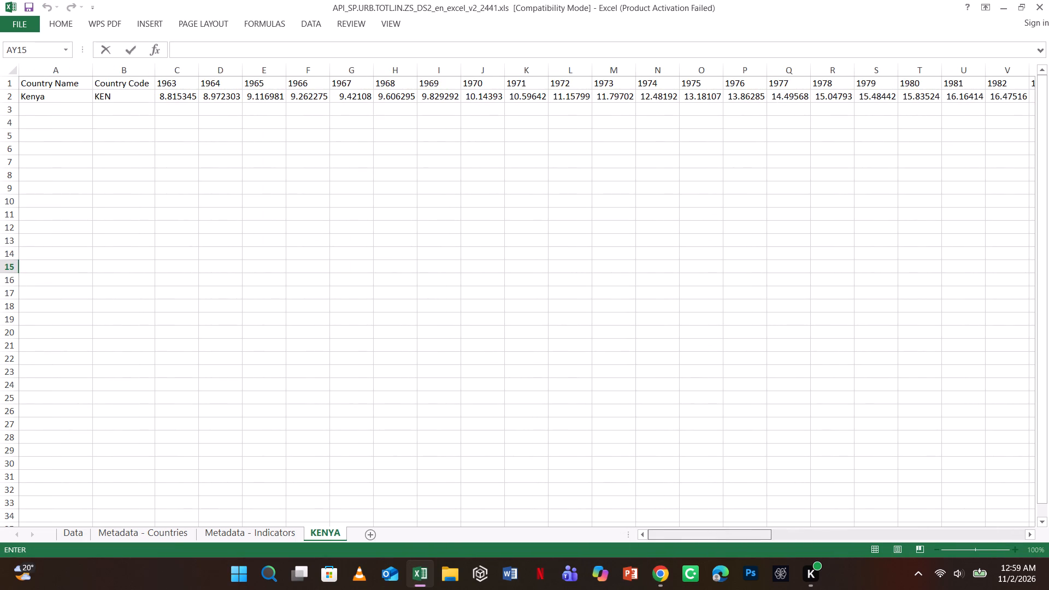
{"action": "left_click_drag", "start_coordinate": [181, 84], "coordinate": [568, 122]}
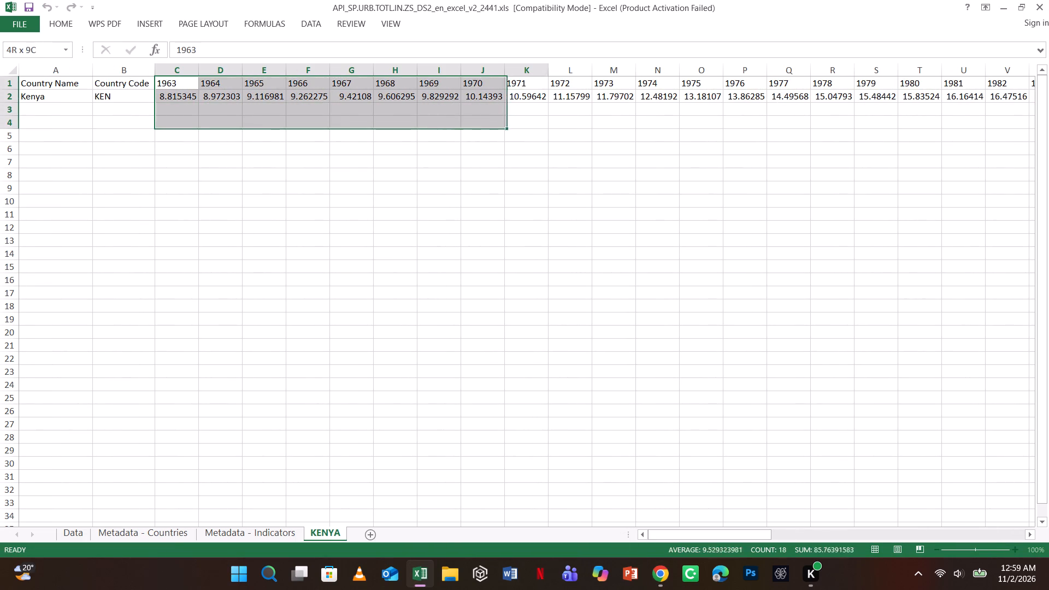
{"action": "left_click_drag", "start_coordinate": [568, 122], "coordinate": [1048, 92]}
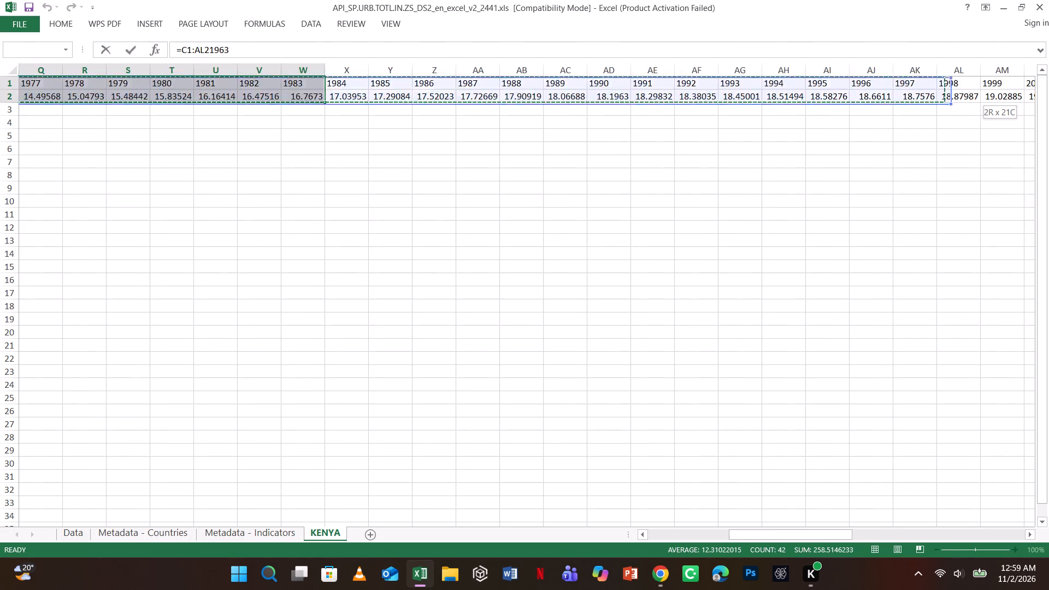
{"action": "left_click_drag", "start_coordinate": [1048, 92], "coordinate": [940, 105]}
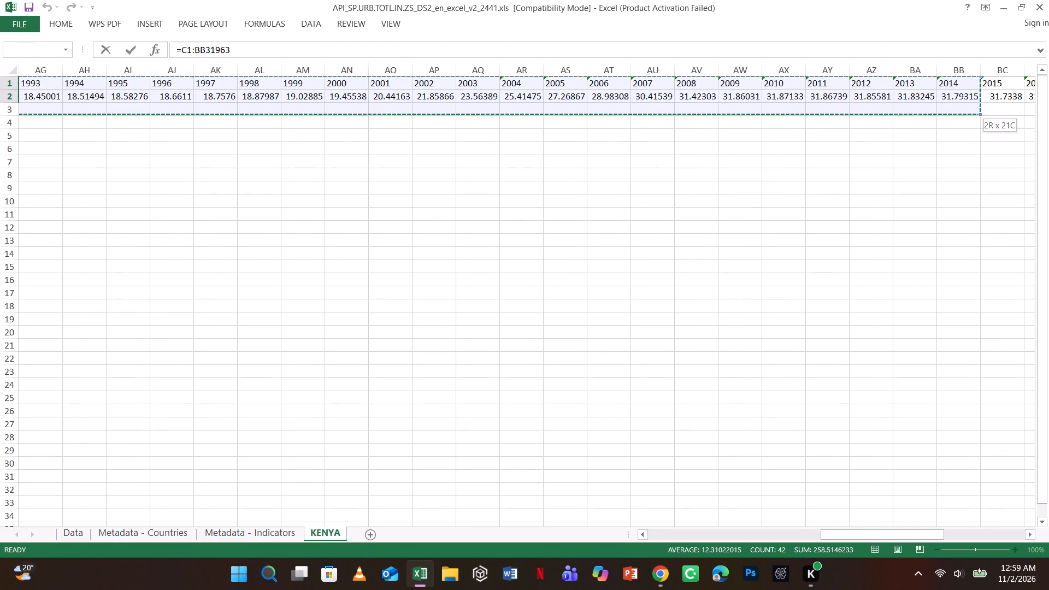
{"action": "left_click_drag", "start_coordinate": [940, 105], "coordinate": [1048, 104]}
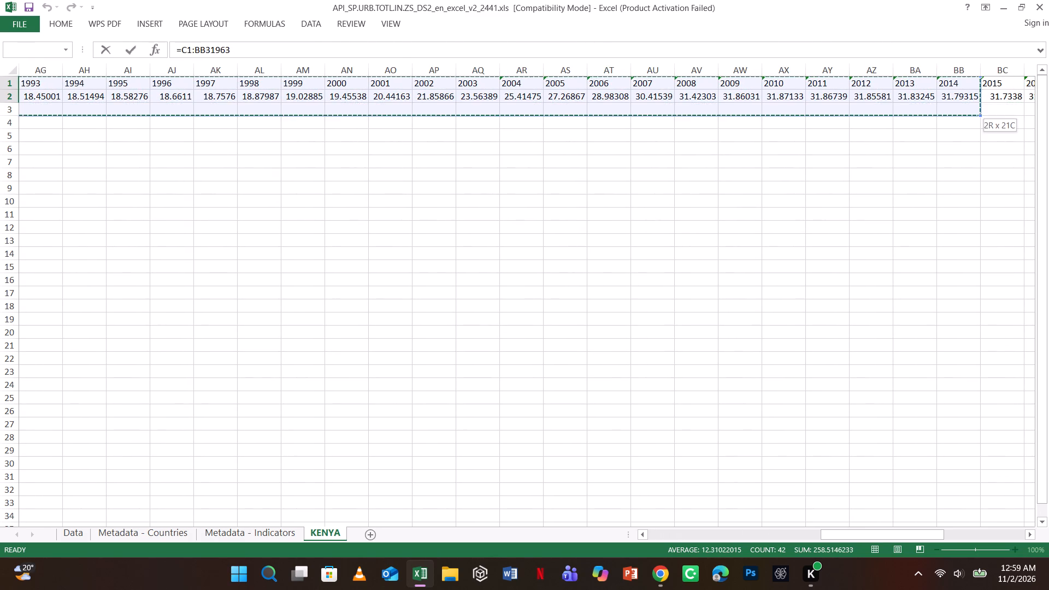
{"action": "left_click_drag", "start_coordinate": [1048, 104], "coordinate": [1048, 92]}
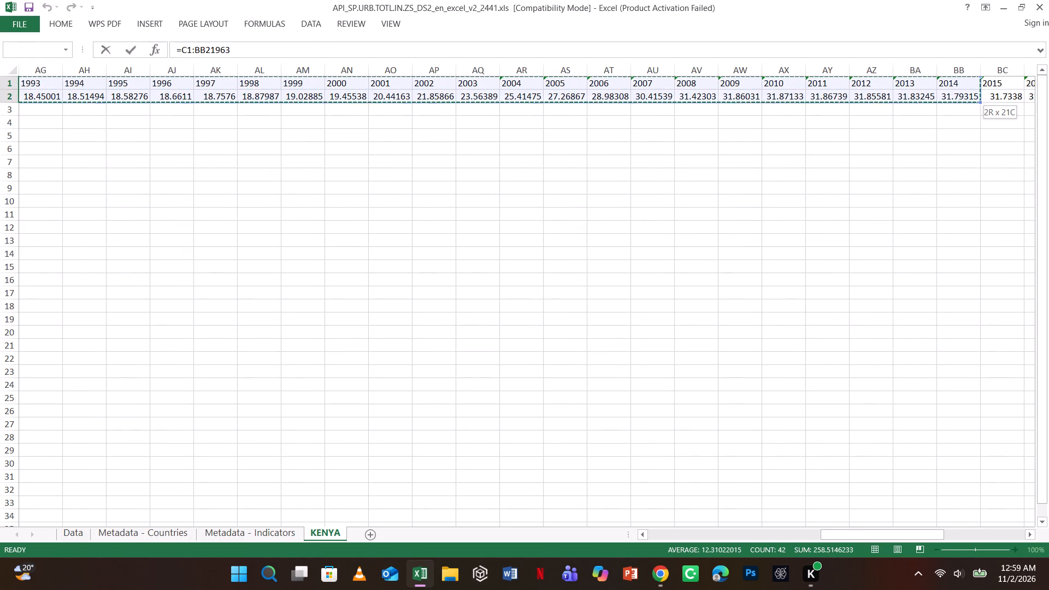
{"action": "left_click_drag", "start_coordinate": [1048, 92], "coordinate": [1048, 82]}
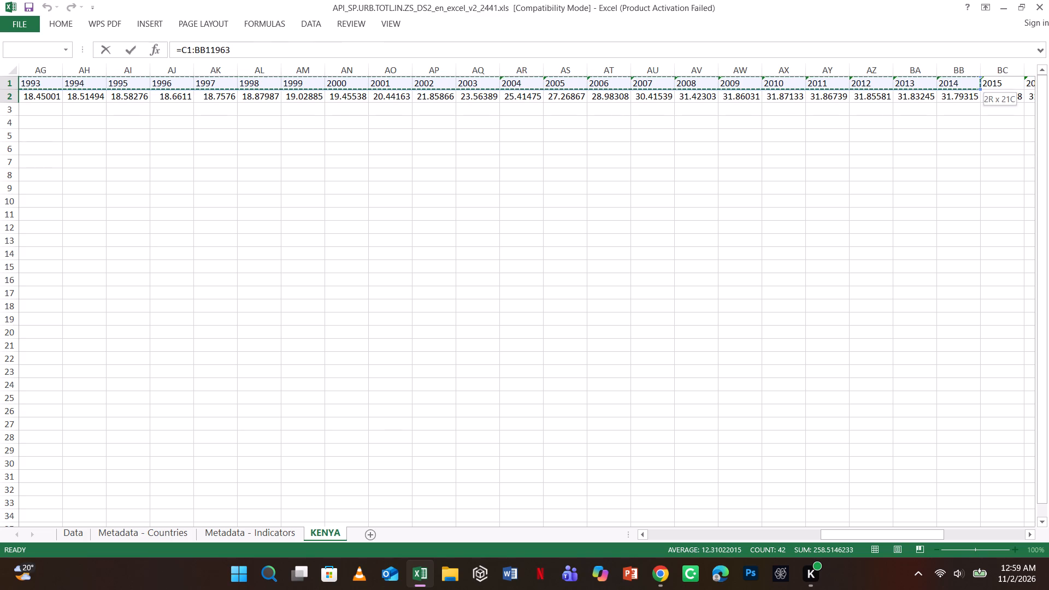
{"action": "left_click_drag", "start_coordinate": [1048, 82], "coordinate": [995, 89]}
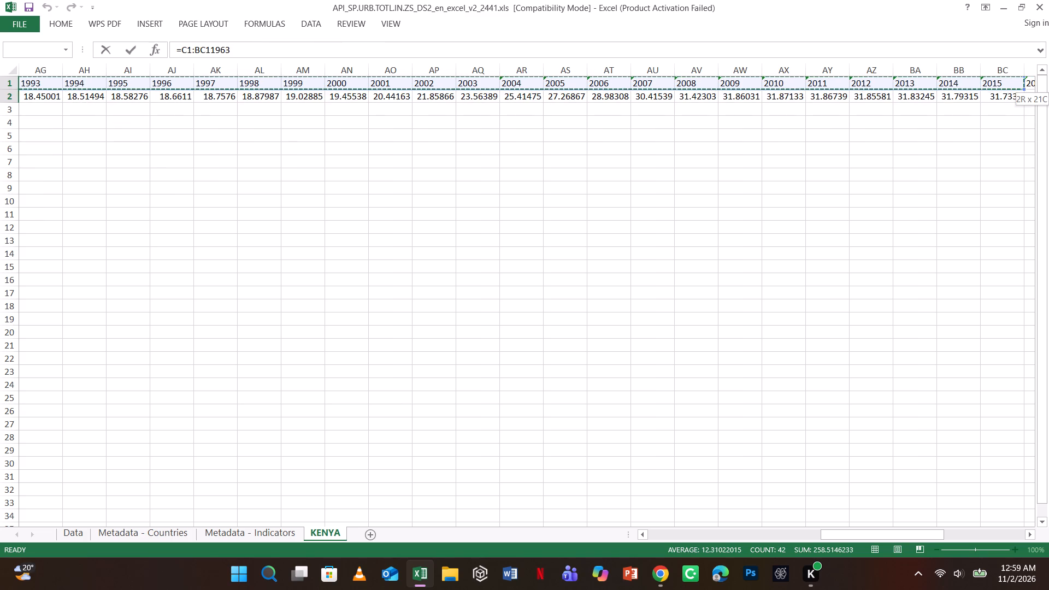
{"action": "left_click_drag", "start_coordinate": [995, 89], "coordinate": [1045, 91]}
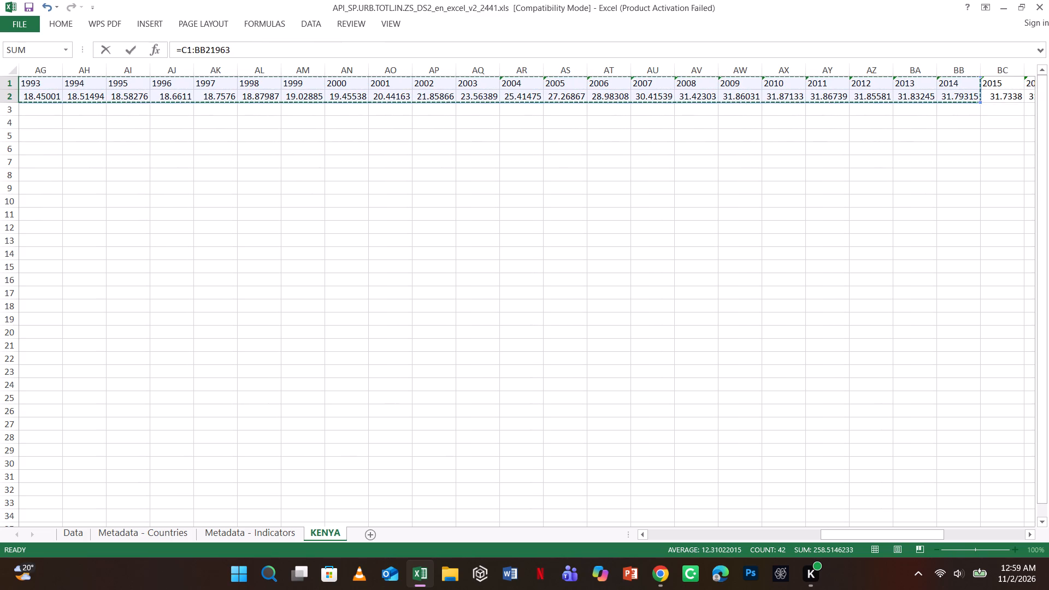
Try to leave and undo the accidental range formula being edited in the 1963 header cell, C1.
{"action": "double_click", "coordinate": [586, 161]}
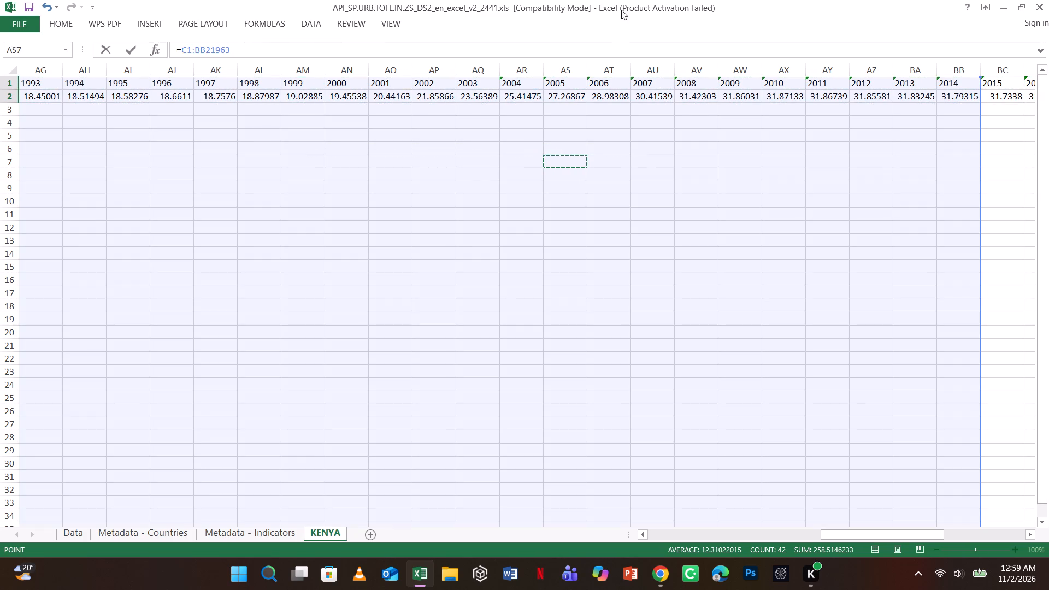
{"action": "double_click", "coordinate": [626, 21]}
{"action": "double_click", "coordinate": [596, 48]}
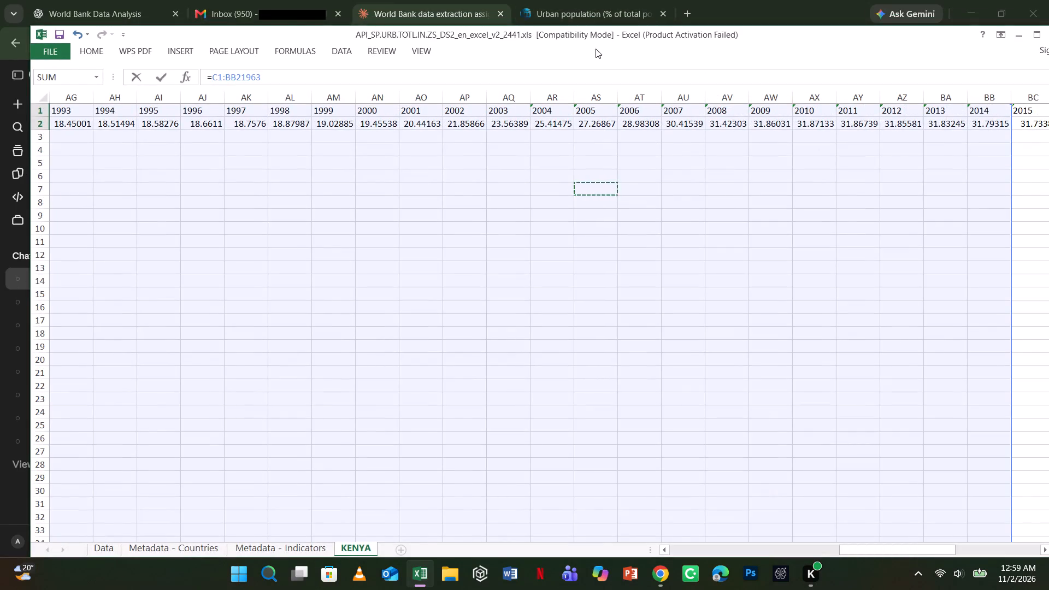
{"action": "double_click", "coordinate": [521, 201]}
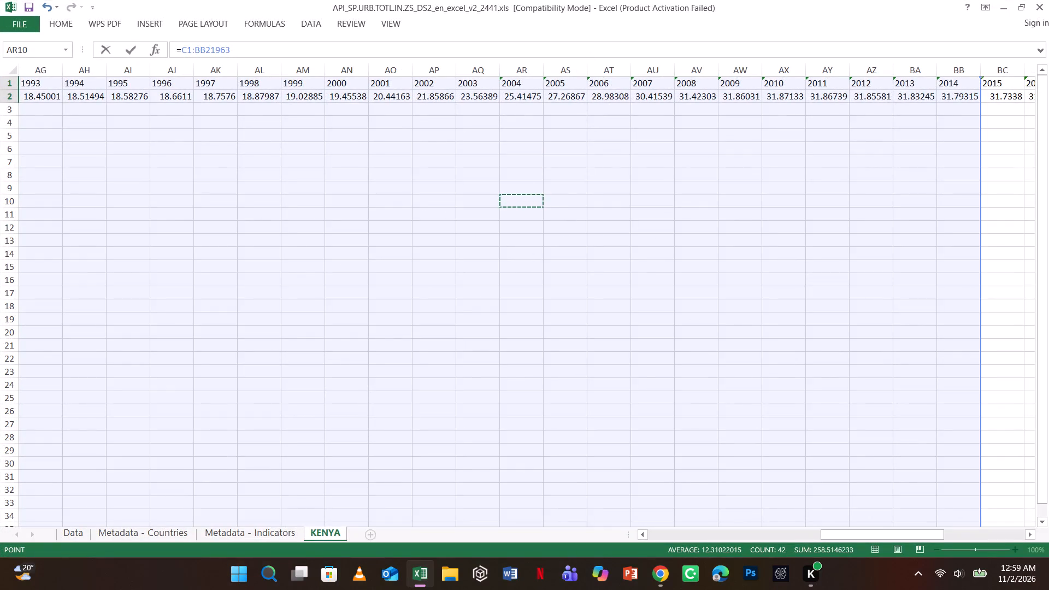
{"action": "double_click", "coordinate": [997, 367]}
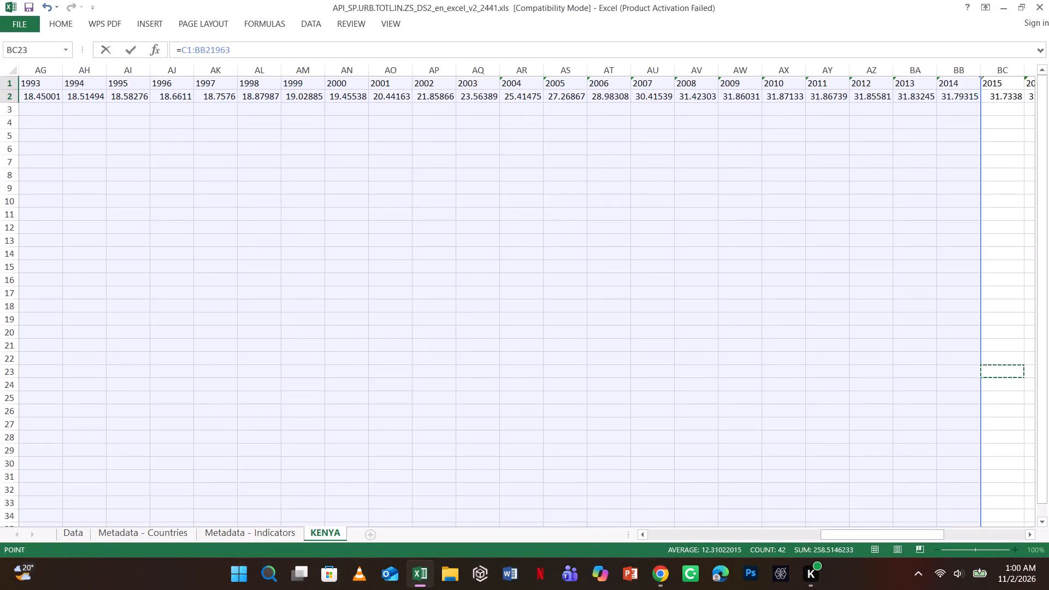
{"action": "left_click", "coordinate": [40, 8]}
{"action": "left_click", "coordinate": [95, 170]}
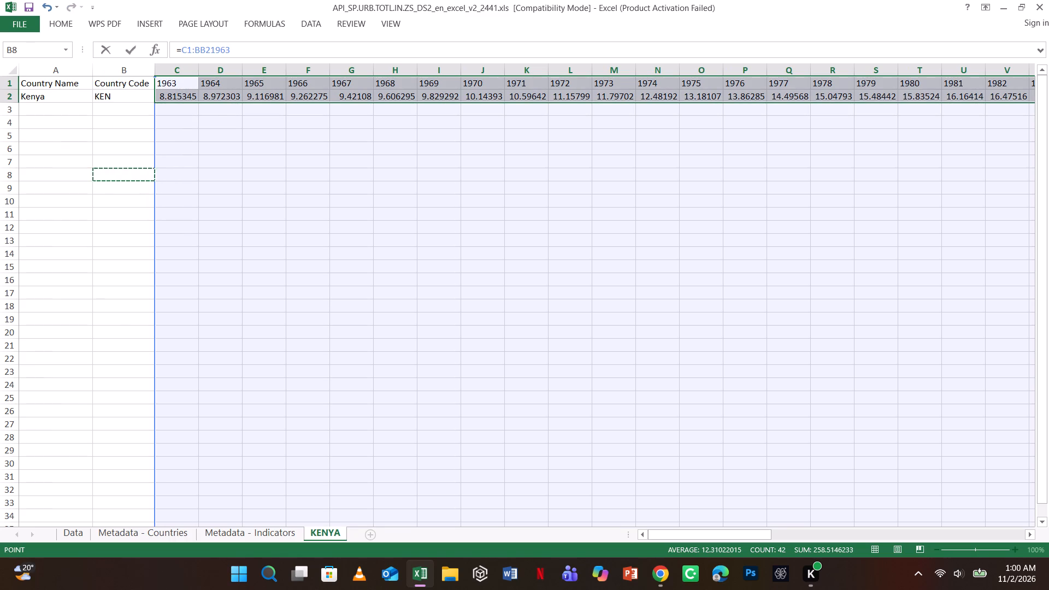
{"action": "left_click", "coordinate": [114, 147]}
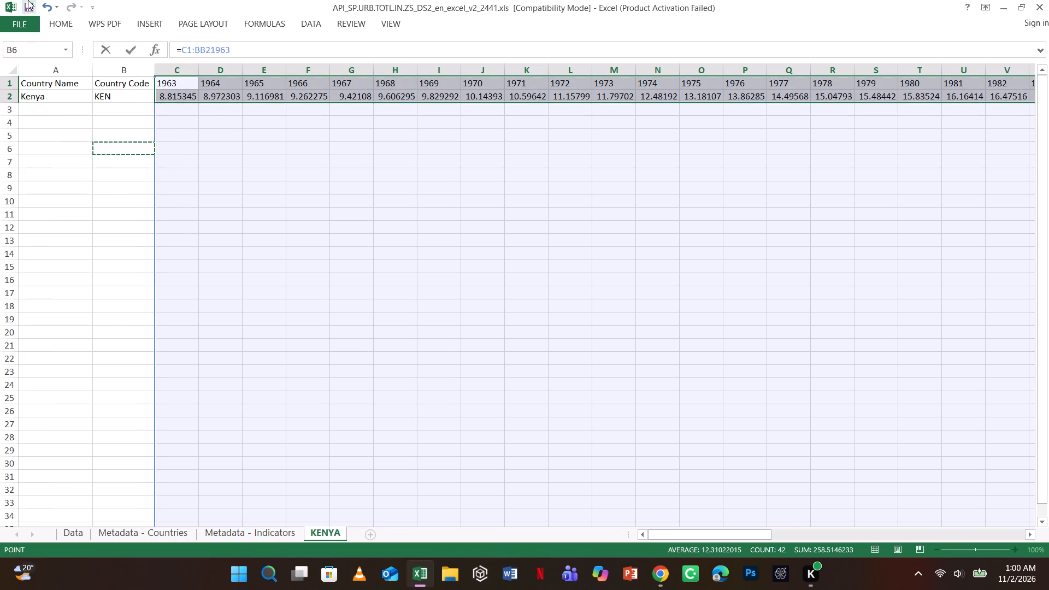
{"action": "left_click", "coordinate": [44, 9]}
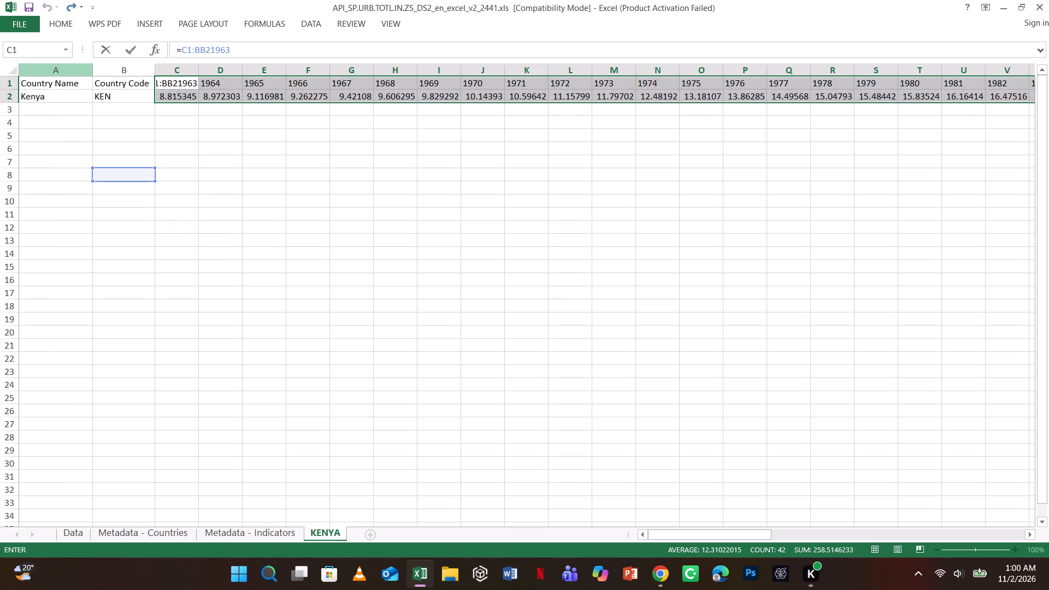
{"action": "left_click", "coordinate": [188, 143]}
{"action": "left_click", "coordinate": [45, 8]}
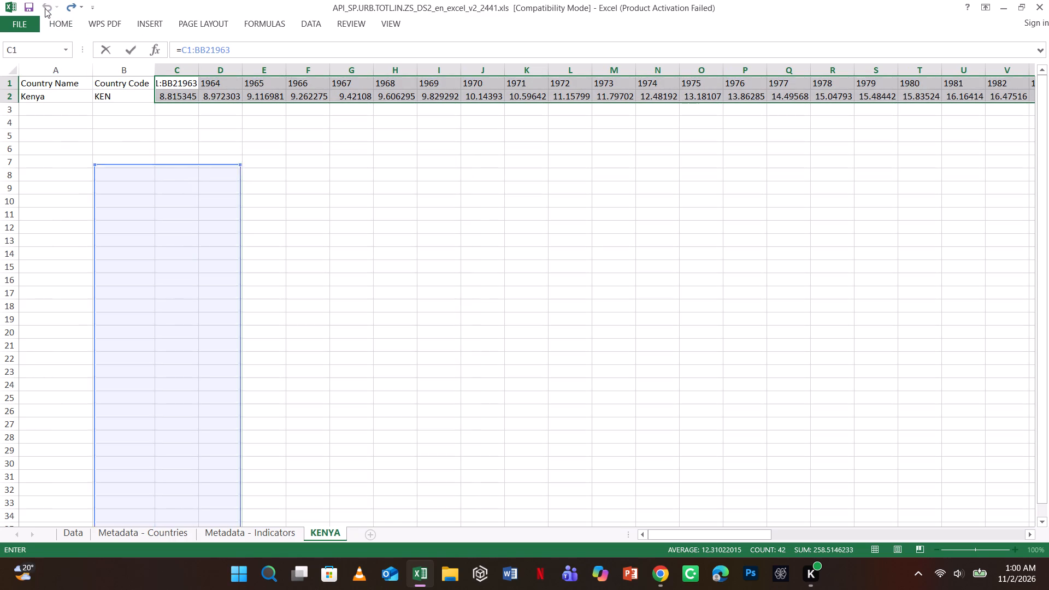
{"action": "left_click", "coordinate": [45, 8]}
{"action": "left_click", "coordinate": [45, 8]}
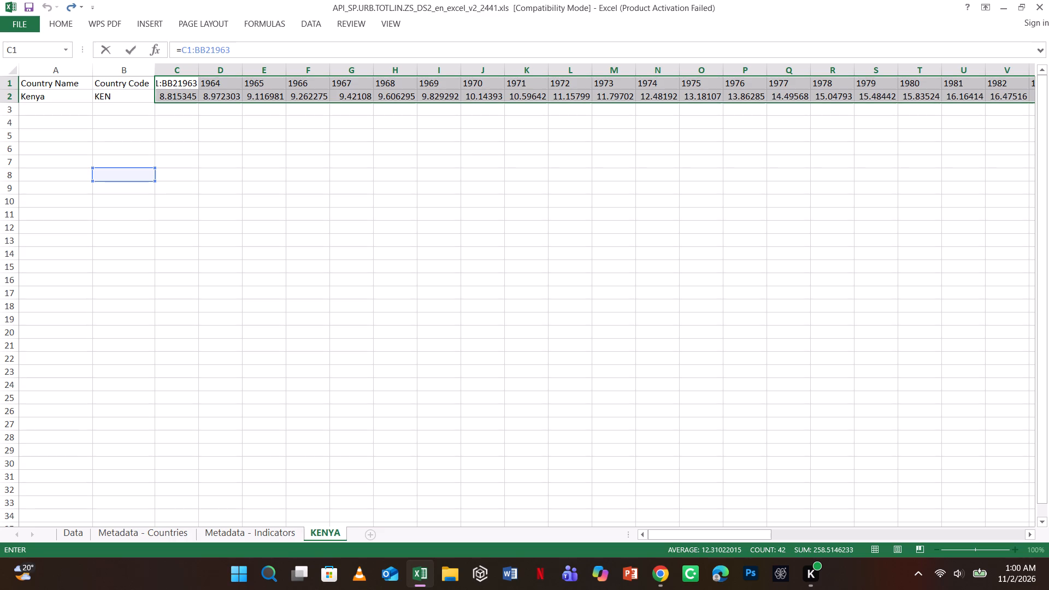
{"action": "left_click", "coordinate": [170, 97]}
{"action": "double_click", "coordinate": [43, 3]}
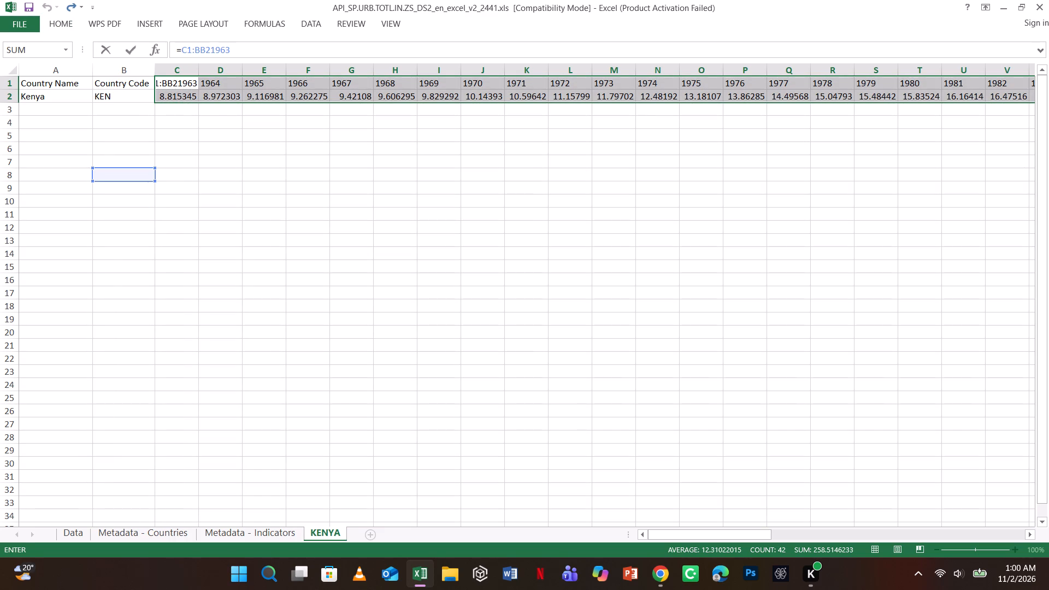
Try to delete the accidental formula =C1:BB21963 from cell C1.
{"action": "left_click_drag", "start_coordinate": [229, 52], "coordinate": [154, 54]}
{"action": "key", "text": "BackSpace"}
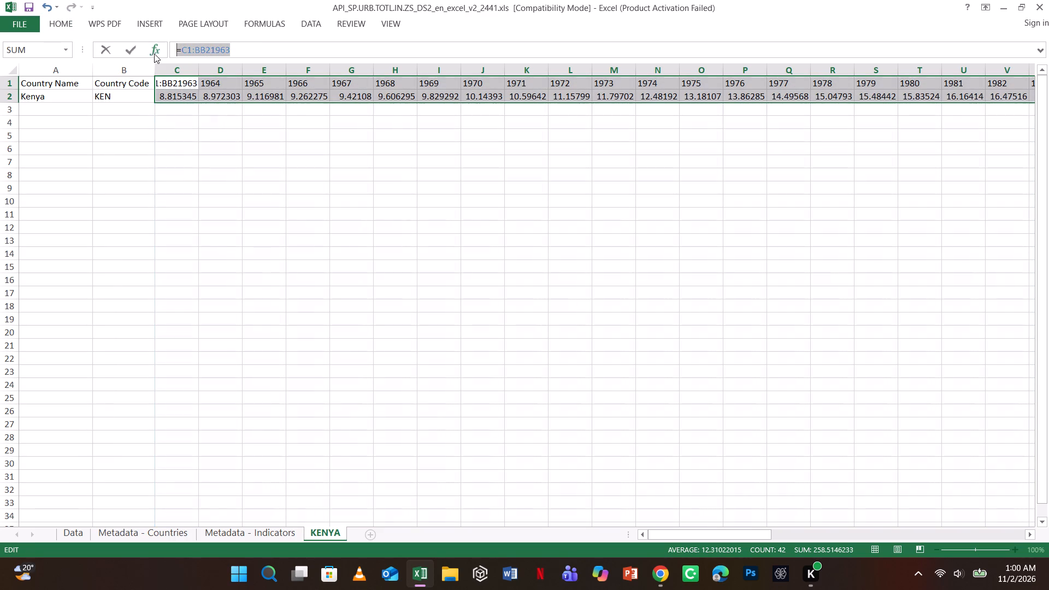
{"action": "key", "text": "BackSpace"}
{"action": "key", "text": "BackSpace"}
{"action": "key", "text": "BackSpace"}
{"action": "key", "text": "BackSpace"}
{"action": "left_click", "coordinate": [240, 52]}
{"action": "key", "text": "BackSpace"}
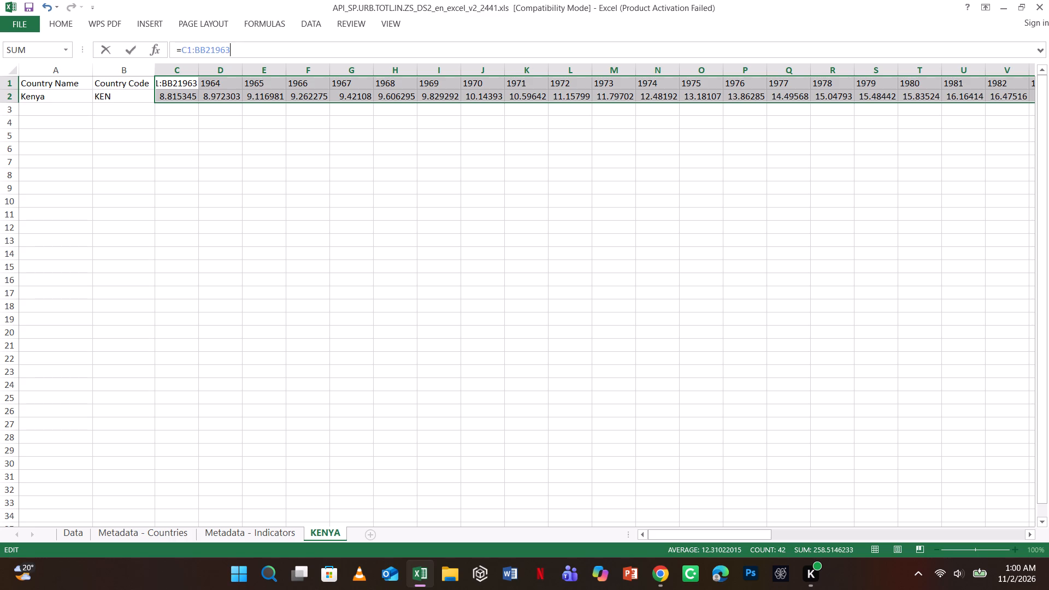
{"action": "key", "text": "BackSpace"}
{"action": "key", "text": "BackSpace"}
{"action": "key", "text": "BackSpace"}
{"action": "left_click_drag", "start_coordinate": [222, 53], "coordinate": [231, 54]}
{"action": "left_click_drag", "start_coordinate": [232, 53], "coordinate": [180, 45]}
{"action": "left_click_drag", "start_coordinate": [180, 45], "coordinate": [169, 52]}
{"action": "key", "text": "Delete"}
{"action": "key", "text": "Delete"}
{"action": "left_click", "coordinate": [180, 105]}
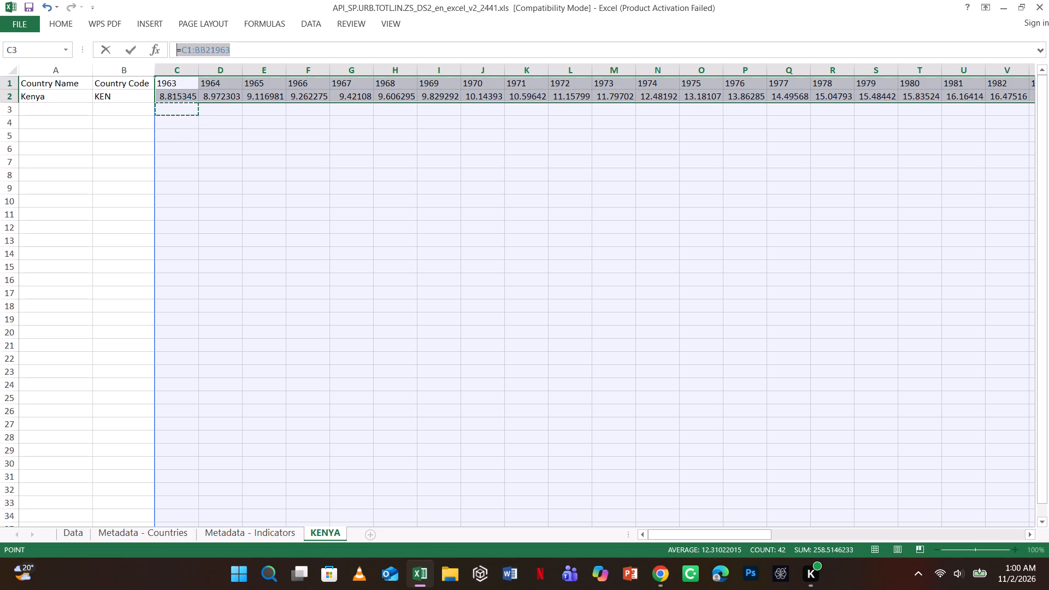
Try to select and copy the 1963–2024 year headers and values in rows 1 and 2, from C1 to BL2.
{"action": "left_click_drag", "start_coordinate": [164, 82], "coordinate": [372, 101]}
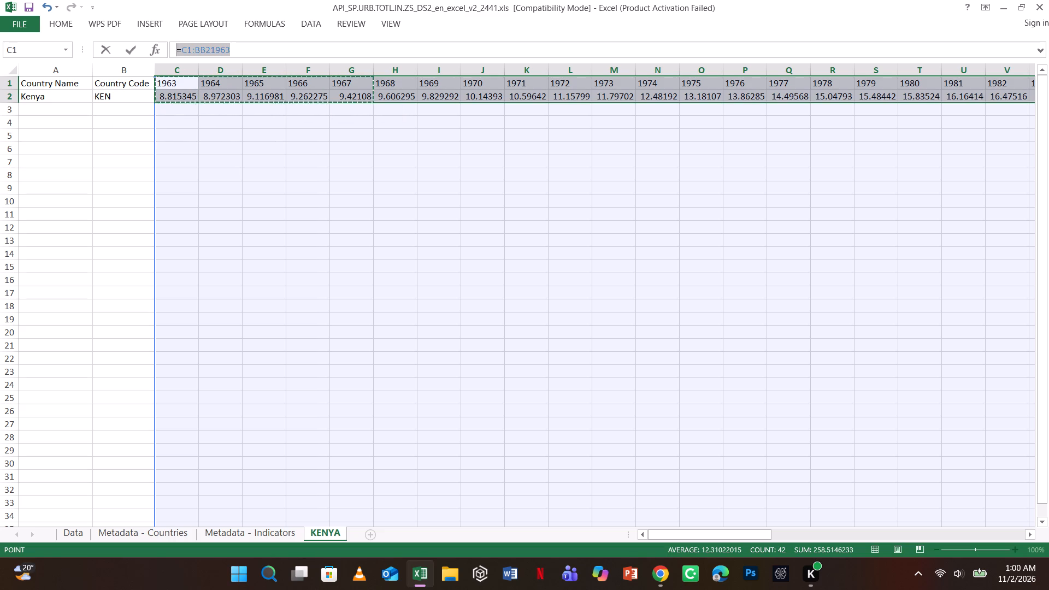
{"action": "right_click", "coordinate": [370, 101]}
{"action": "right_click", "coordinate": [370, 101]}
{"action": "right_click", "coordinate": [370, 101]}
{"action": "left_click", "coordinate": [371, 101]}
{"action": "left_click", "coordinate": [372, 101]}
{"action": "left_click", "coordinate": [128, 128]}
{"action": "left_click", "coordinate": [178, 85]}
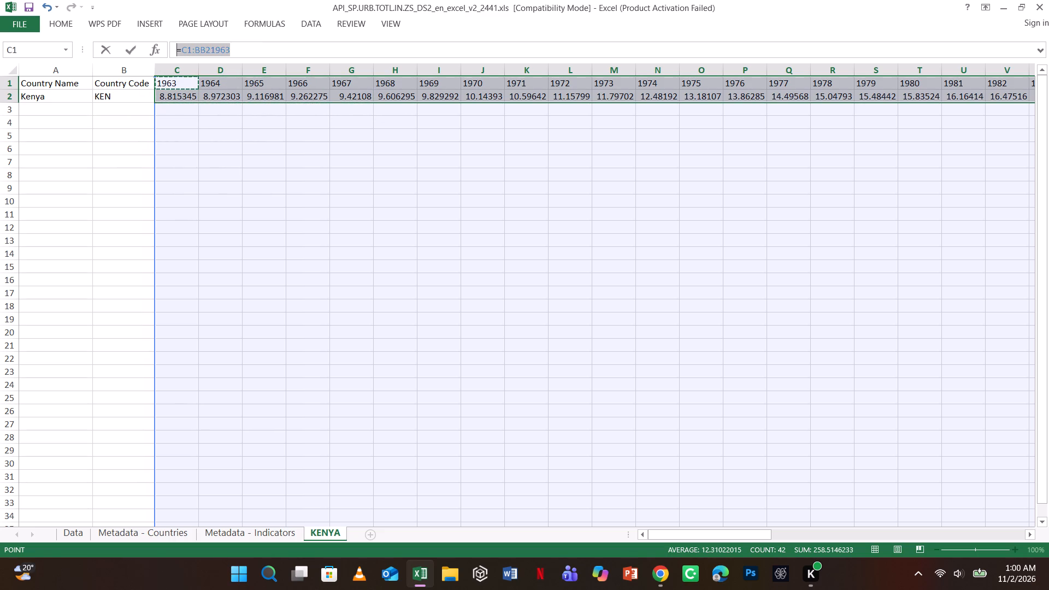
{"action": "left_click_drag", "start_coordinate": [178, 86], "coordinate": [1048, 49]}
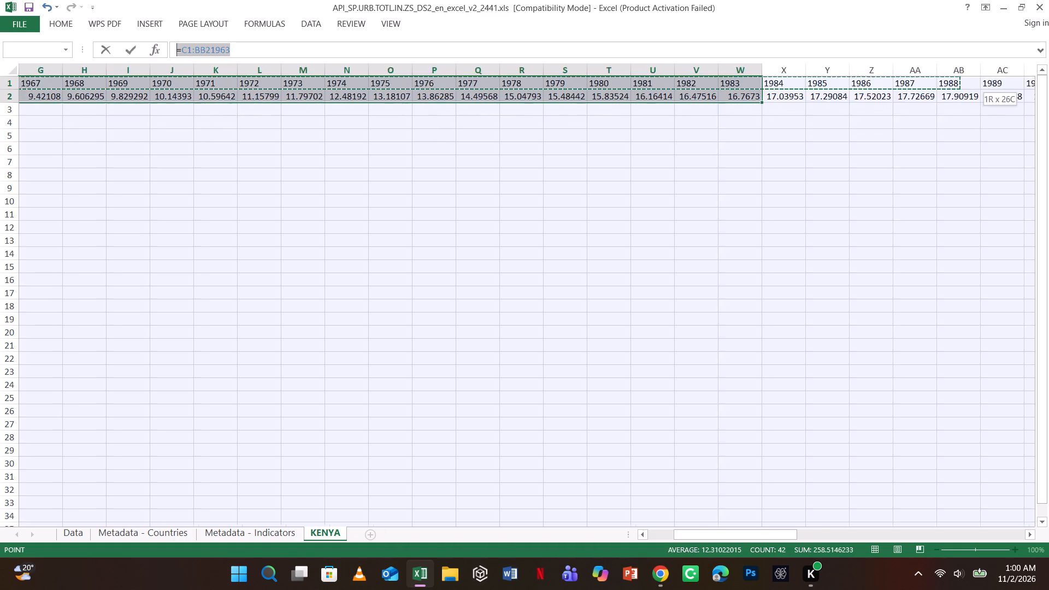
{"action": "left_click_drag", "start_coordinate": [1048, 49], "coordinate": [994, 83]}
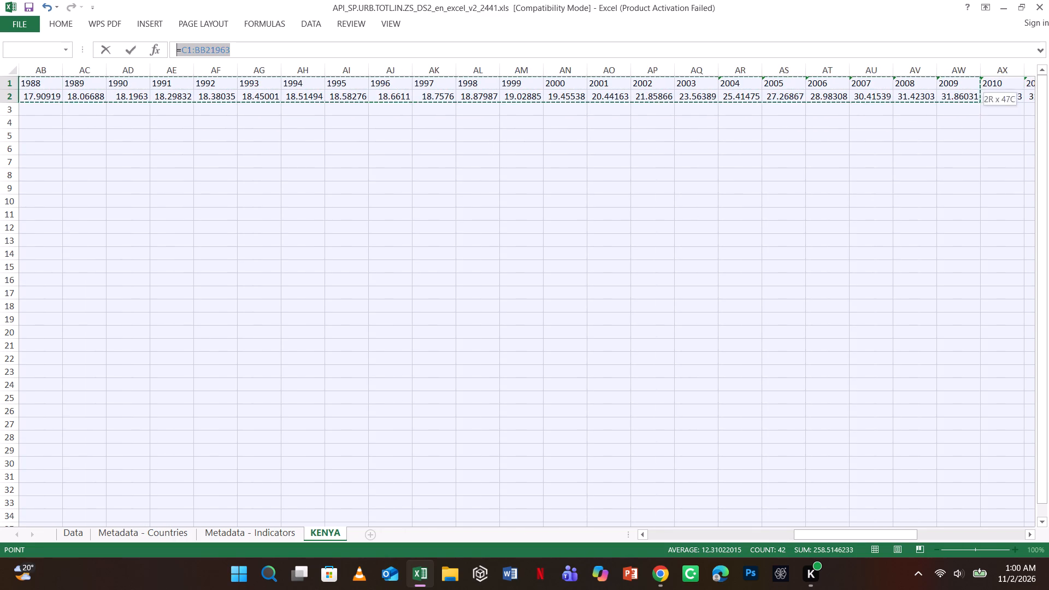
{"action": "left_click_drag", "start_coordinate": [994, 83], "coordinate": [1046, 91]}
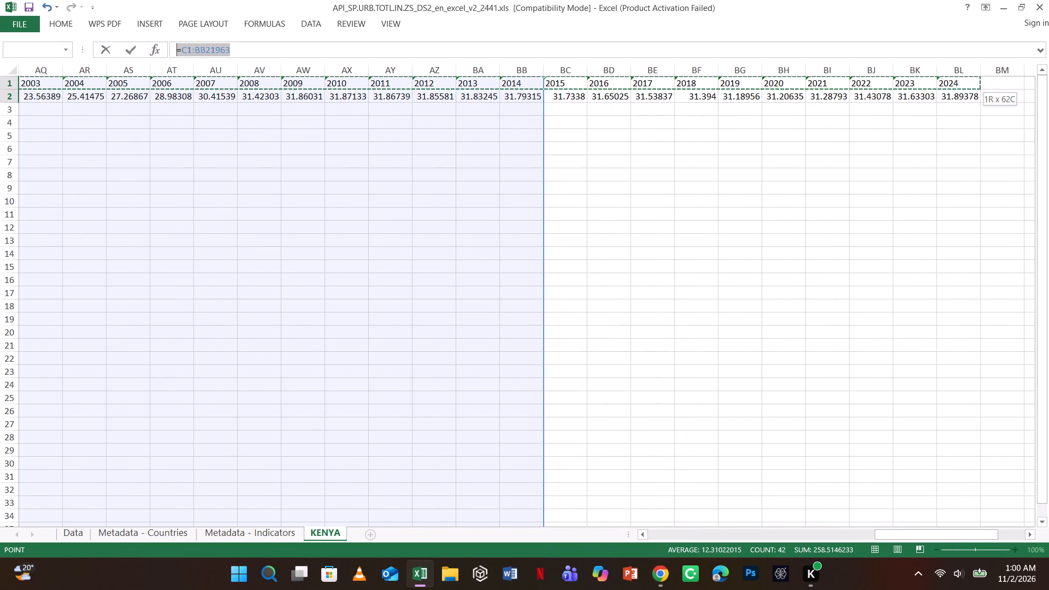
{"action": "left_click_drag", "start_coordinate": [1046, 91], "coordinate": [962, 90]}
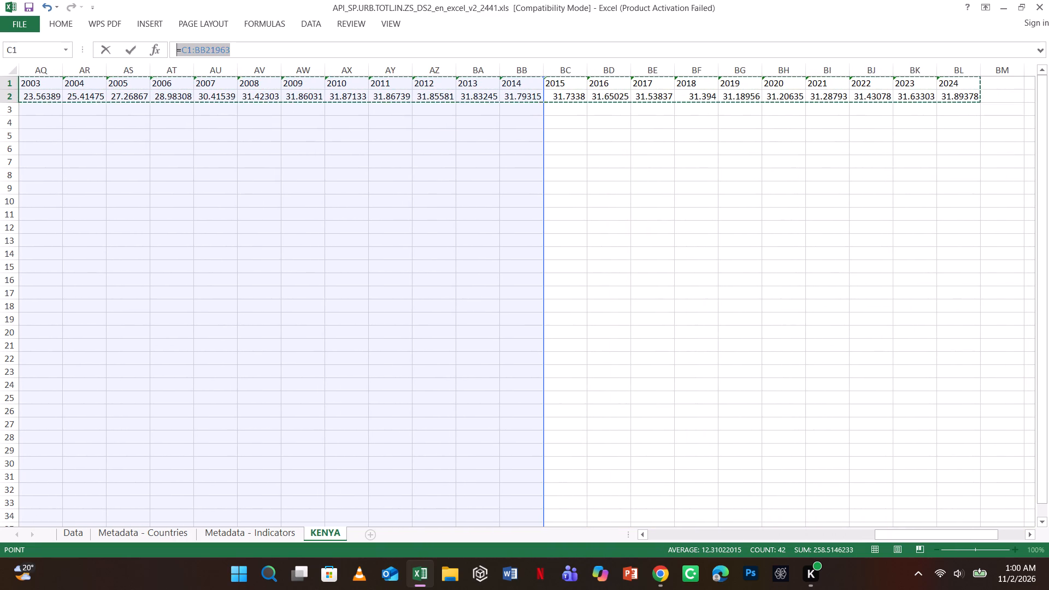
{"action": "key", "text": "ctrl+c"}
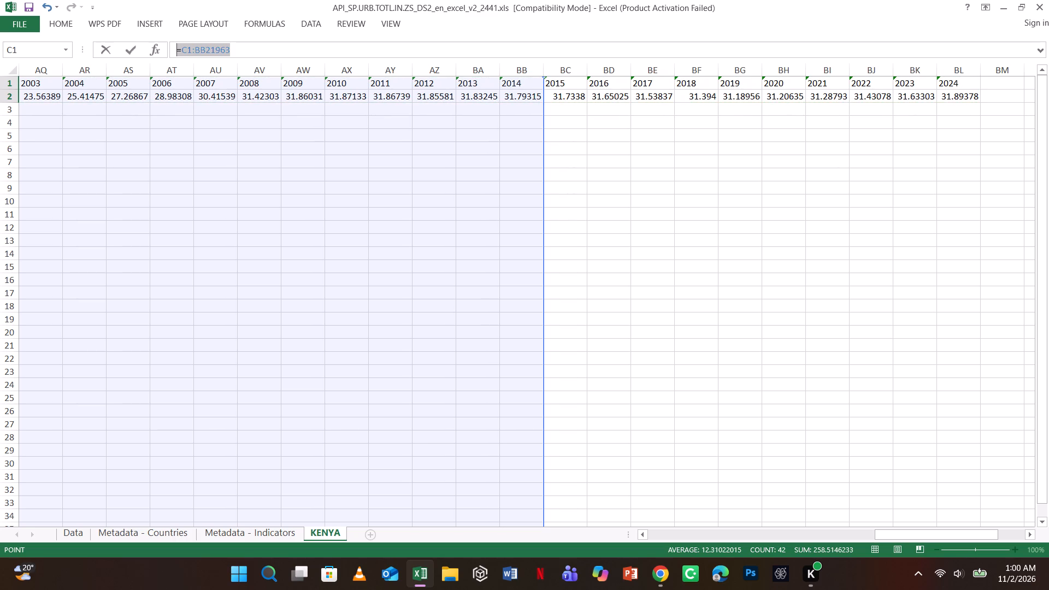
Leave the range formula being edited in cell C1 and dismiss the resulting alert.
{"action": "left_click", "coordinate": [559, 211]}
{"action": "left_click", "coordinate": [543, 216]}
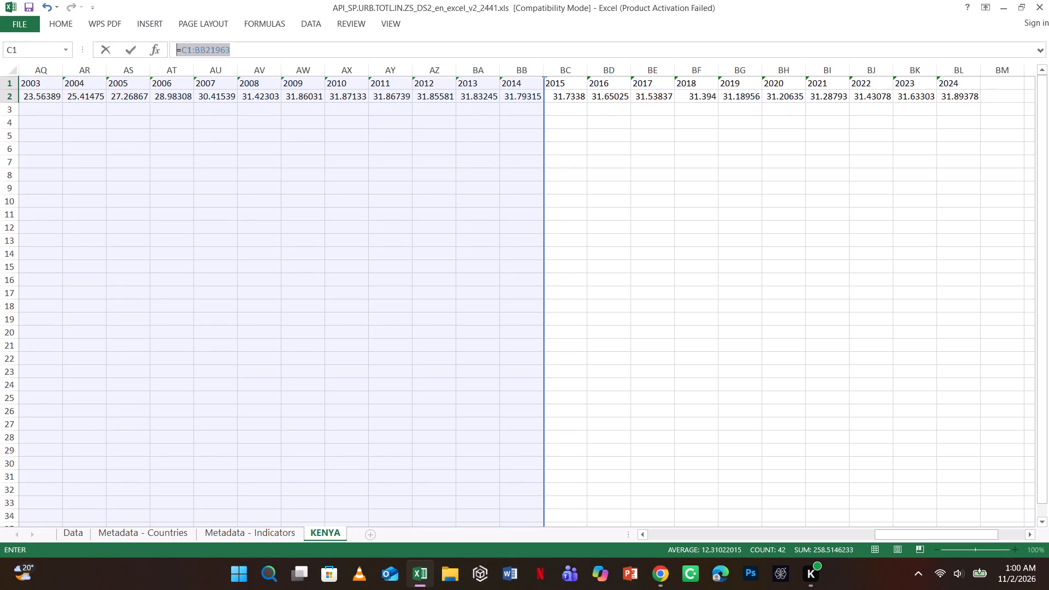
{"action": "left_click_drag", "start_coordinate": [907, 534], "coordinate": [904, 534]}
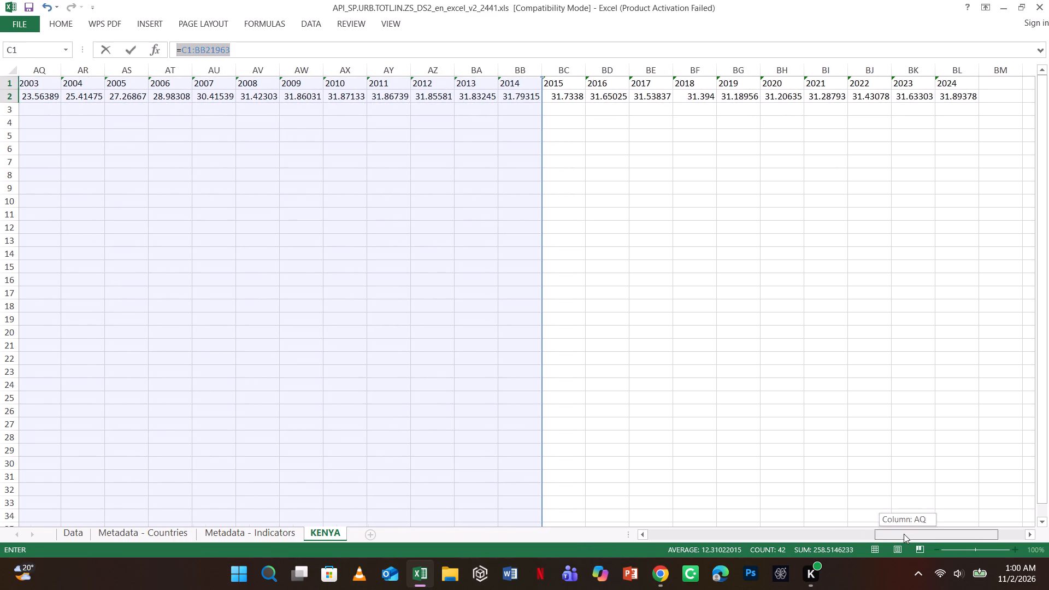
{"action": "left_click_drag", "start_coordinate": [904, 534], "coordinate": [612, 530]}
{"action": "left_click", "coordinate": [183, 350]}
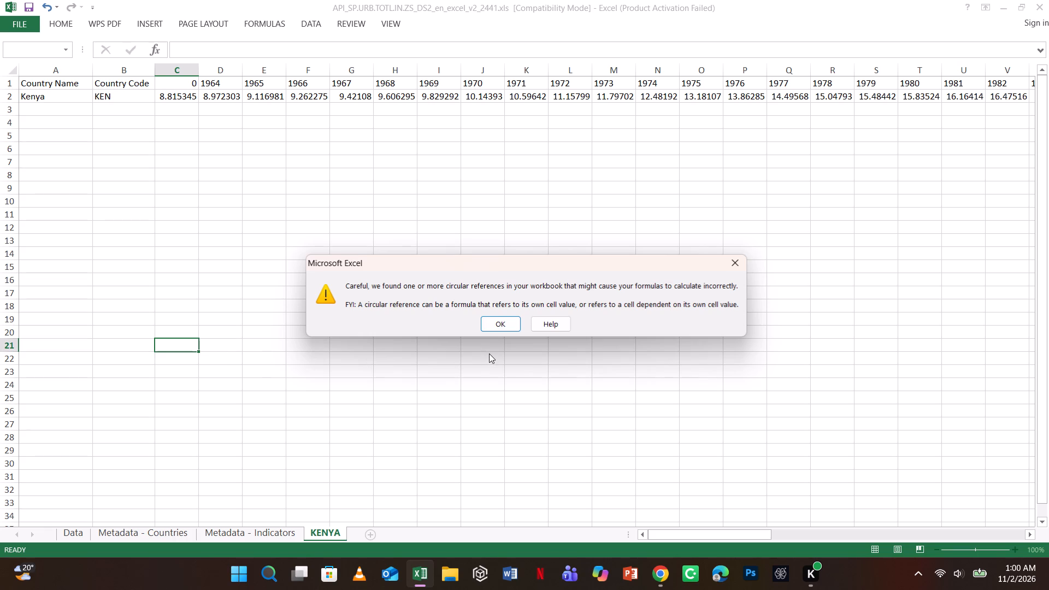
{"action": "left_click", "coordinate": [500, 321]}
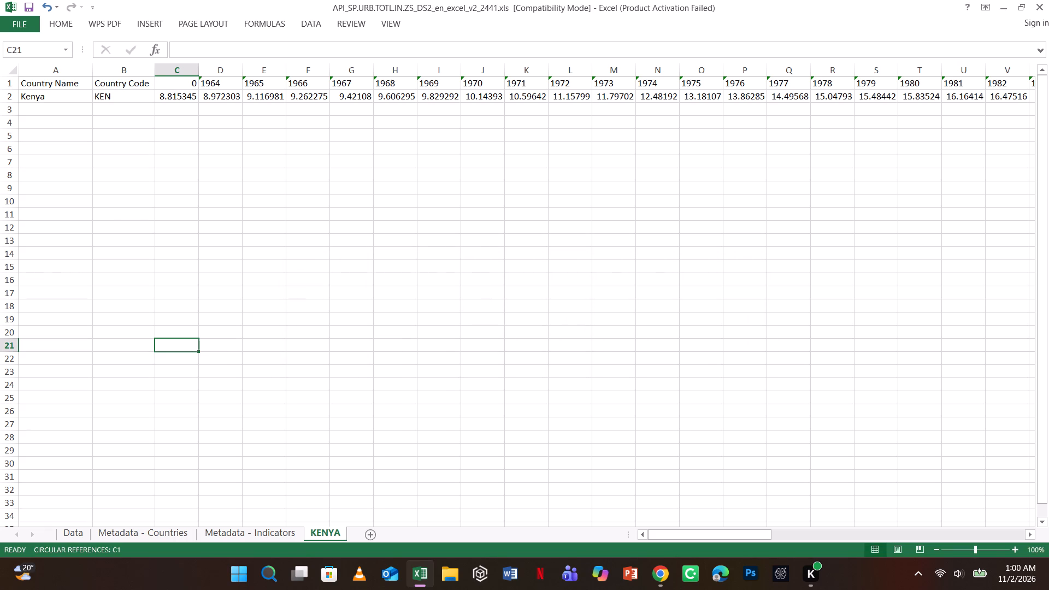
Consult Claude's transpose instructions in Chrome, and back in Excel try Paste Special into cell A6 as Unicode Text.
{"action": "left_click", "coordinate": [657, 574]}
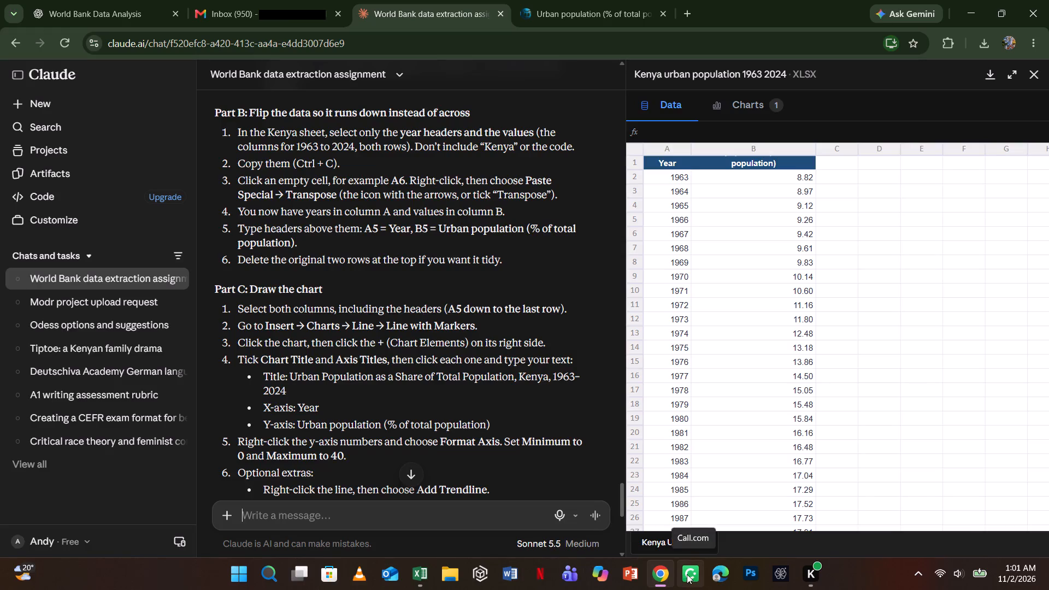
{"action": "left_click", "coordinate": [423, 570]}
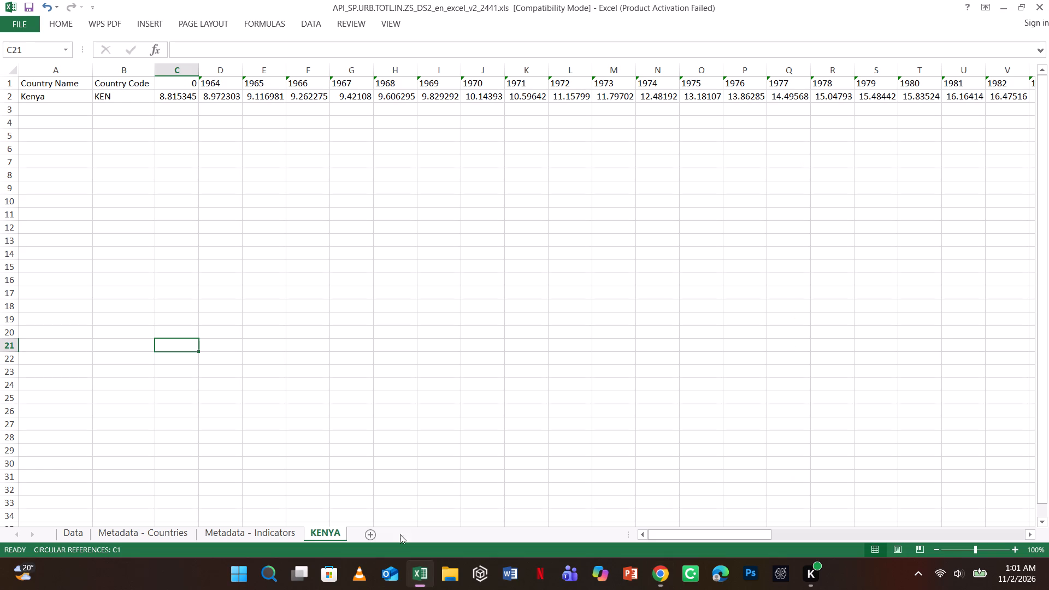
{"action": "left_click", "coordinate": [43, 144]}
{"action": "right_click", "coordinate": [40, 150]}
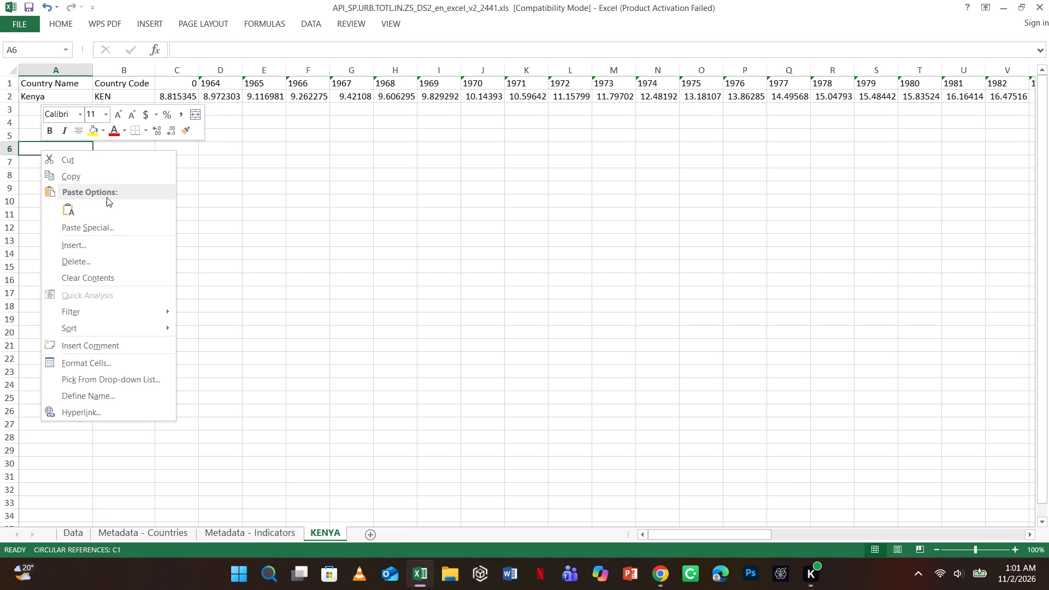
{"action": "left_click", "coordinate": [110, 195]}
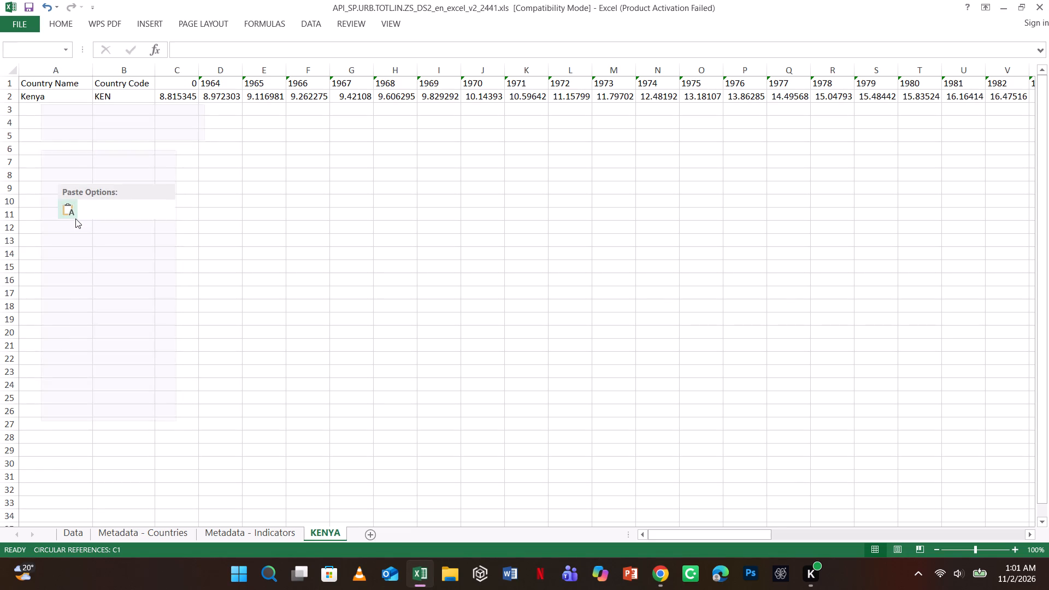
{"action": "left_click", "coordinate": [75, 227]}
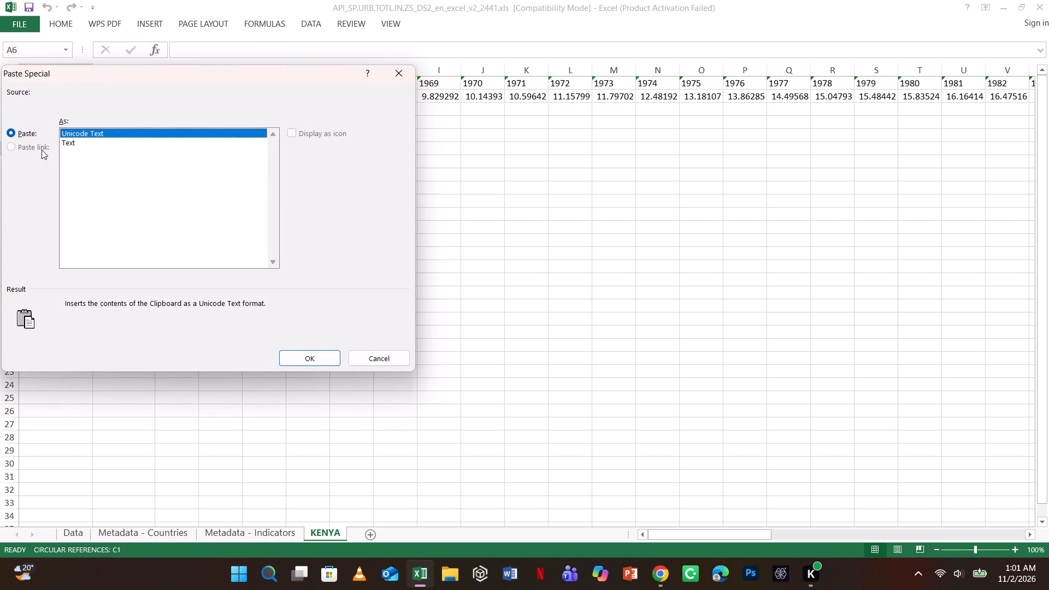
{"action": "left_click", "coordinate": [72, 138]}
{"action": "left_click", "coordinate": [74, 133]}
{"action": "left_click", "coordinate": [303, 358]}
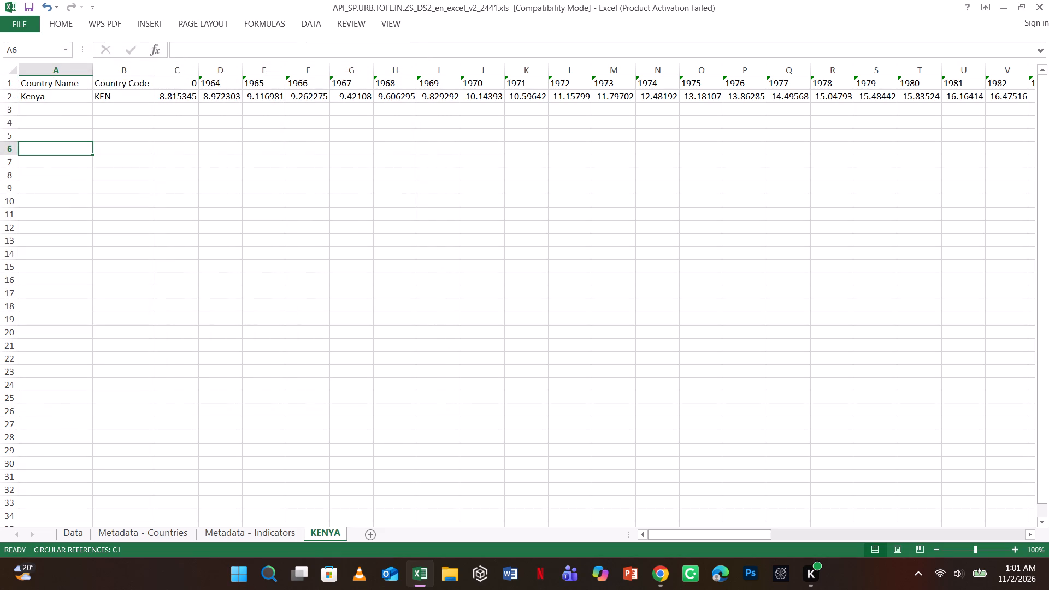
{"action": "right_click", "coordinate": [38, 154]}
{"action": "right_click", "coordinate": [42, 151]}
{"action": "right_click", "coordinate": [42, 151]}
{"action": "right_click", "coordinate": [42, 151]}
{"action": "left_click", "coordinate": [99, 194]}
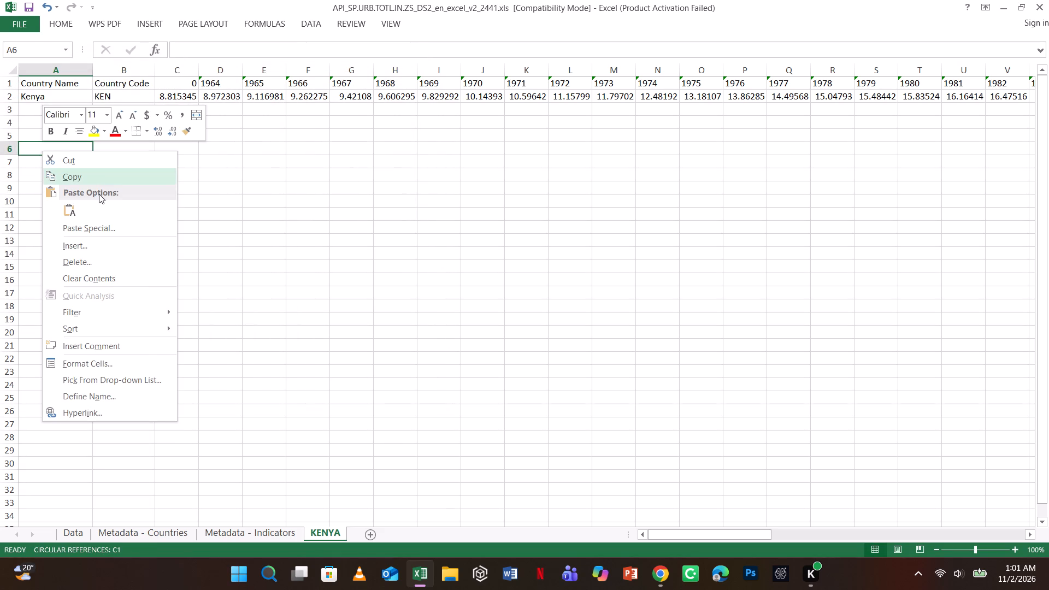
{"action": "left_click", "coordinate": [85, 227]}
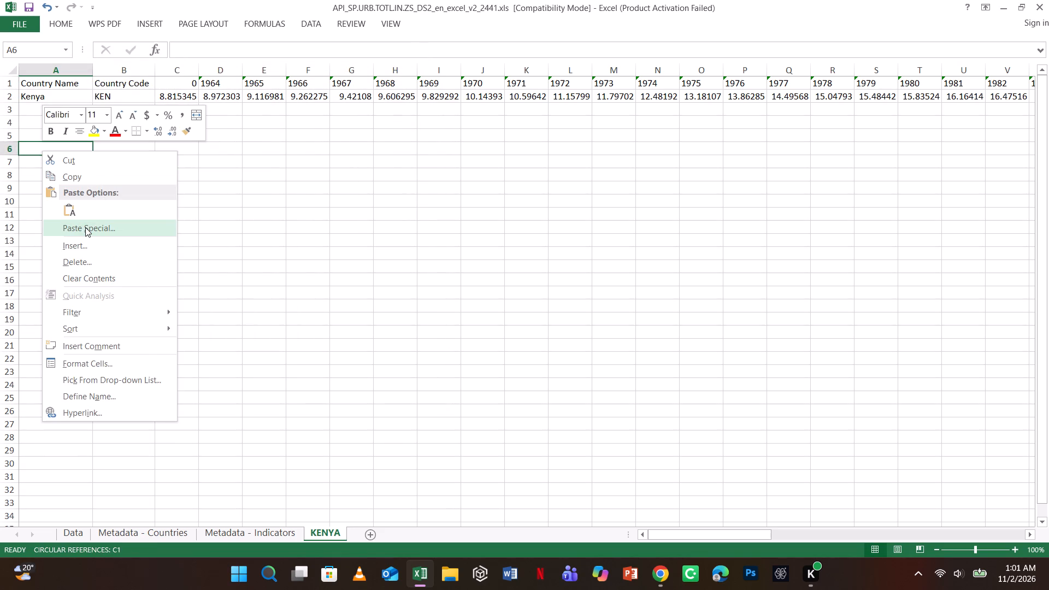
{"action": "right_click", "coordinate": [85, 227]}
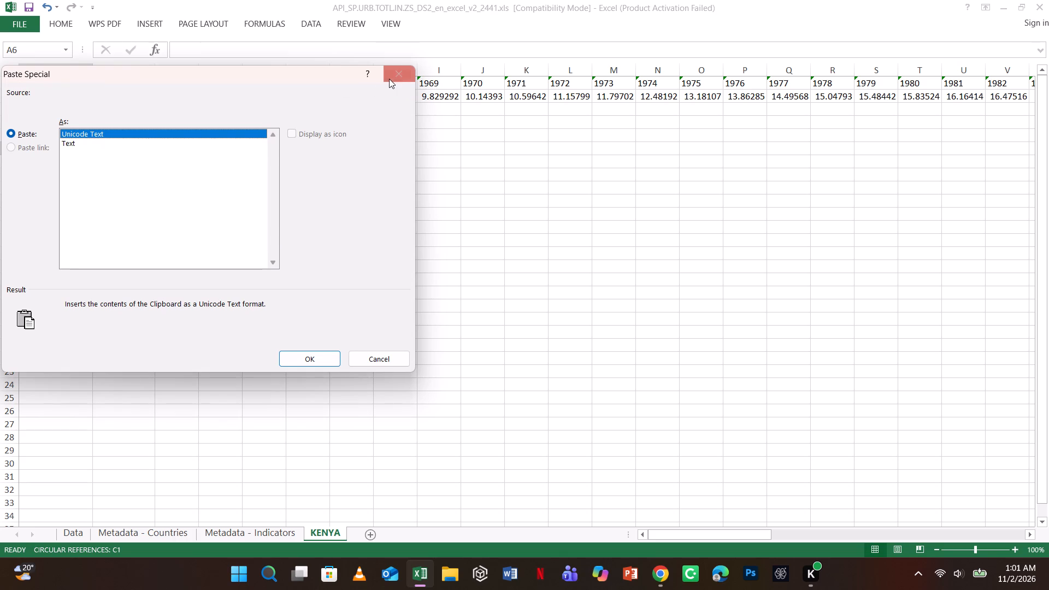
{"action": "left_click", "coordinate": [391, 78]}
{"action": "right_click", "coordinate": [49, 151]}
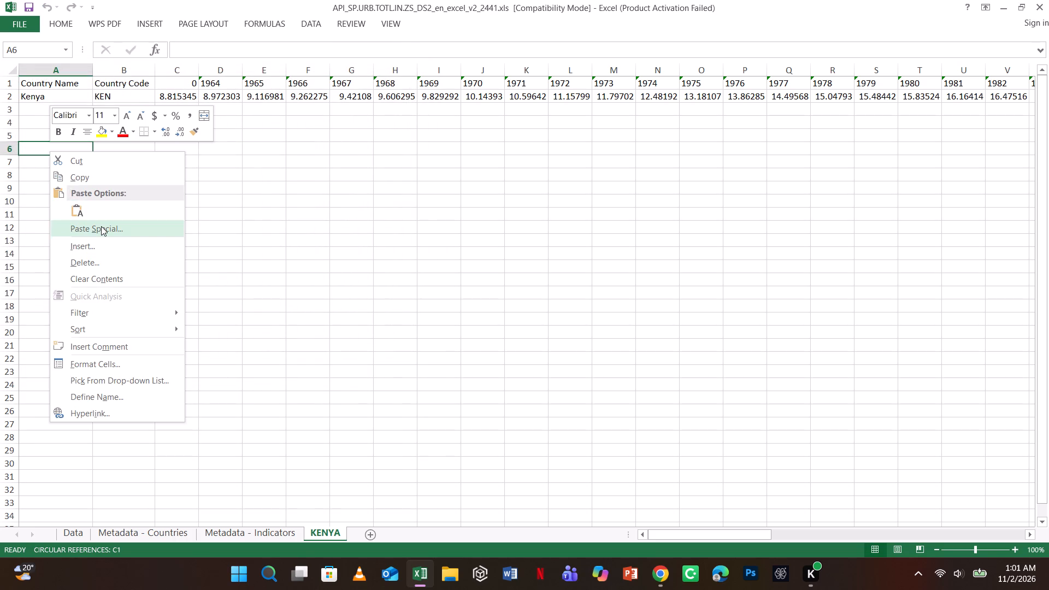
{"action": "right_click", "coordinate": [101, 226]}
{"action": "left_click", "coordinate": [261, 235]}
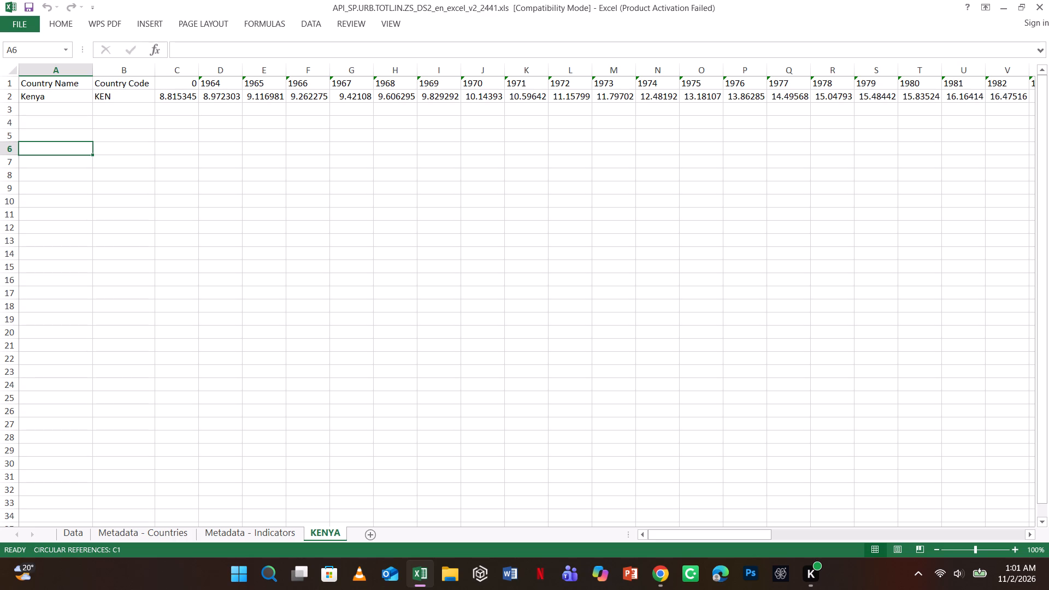
Replace the accidental formula in cell C1 with the year 1963.
{"action": "left_click", "coordinate": [185, 79]}
{"action": "key", "text": "BackSpace"}
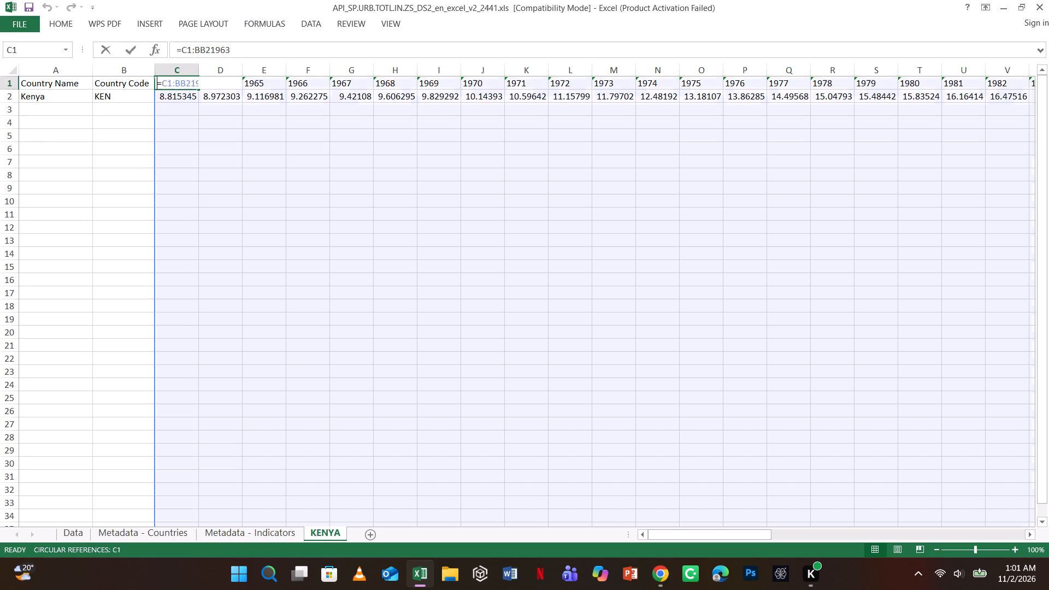
{"action": "type", "text": "1963"}
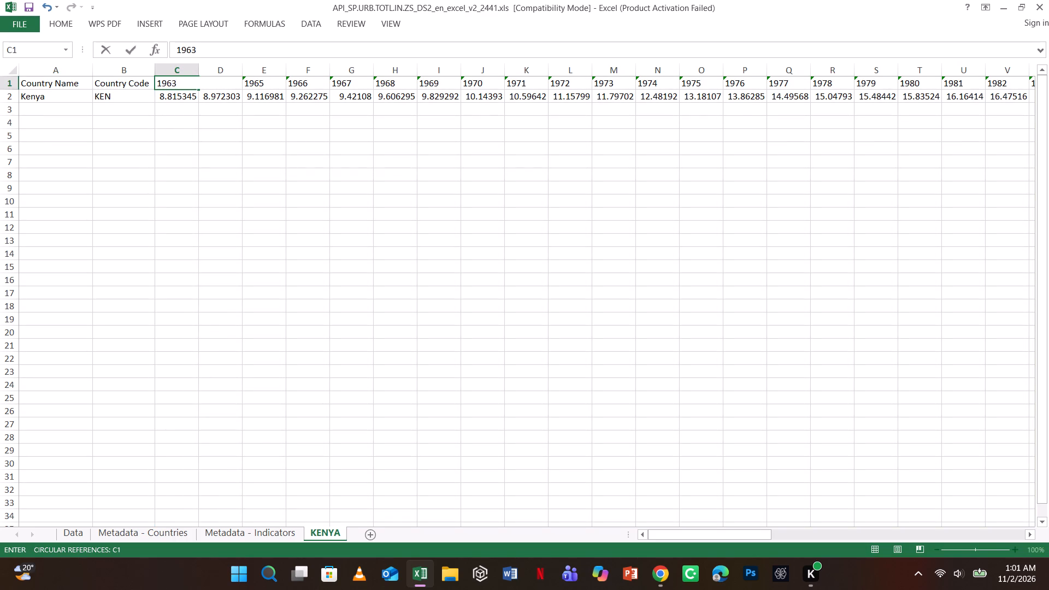
{"action": "left_click", "coordinate": [173, 164]}
Copy the year headers and values for 1963–2024 in rows 1 and 2, from C1 to BL2.
{"action": "left_click_drag", "start_coordinate": [171, 86], "coordinate": [172, 87]}
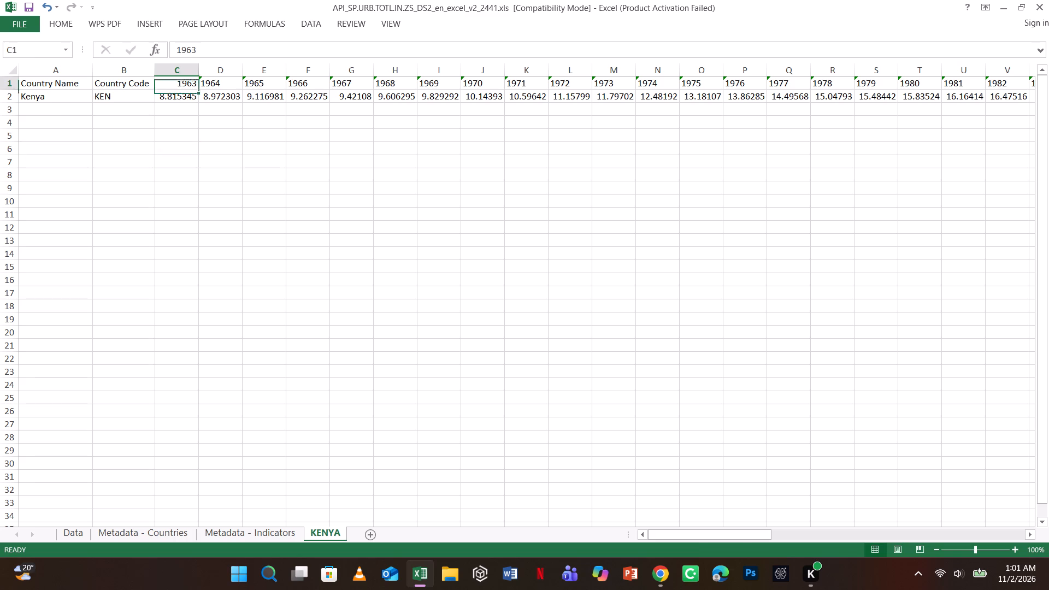
{"action": "left_click_drag", "start_coordinate": [172, 87], "coordinate": [587, 105]}
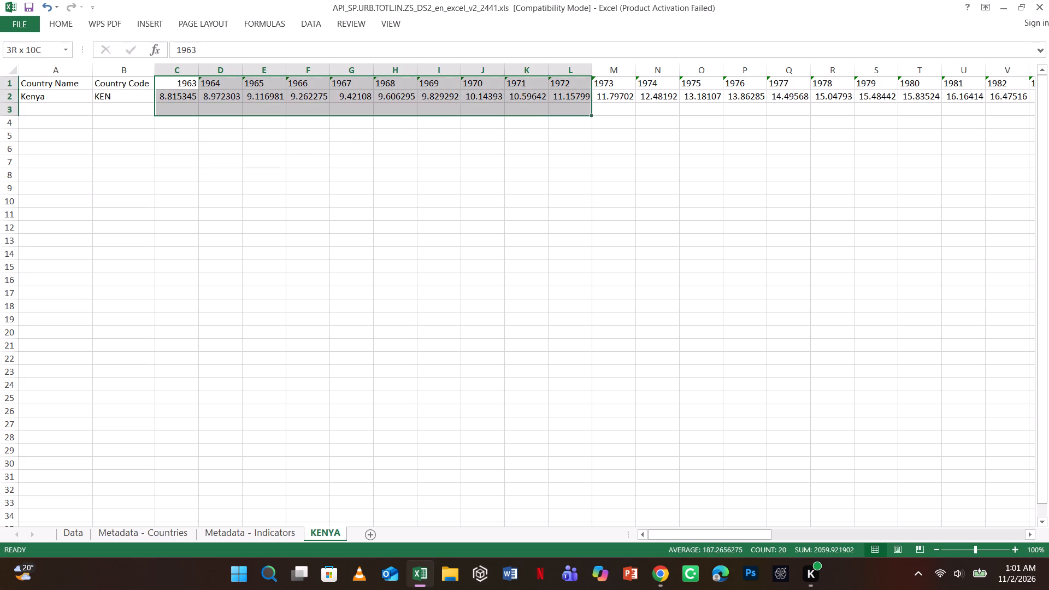
{"action": "left_click_drag", "start_coordinate": [587, 105], "coordinate": [1010, 80]}
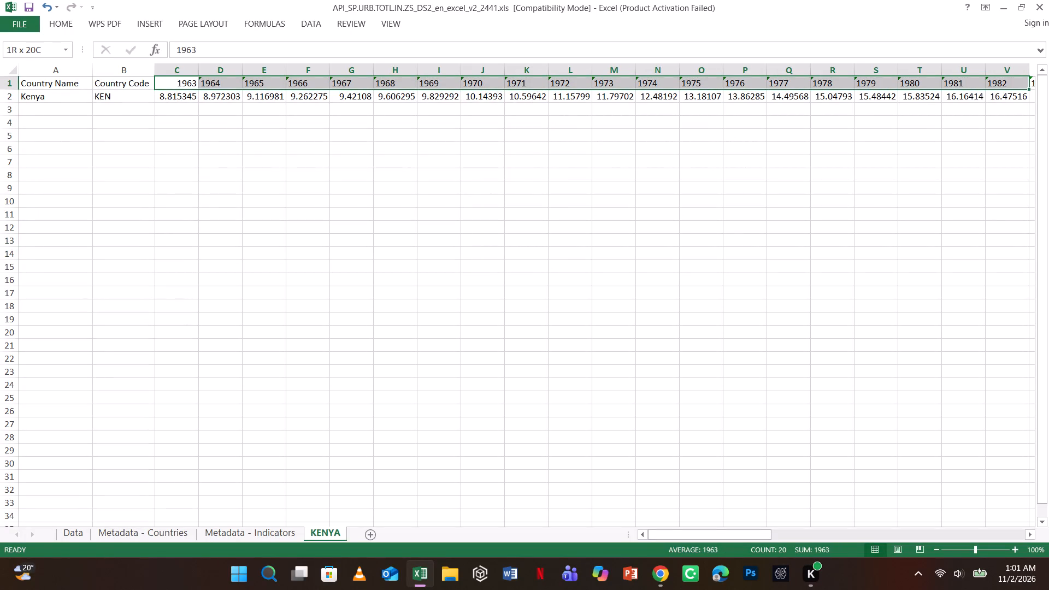
{"action": "left_click_drag", "start_coordinate": [1010, 80], "coordinate": [1048, 97]}
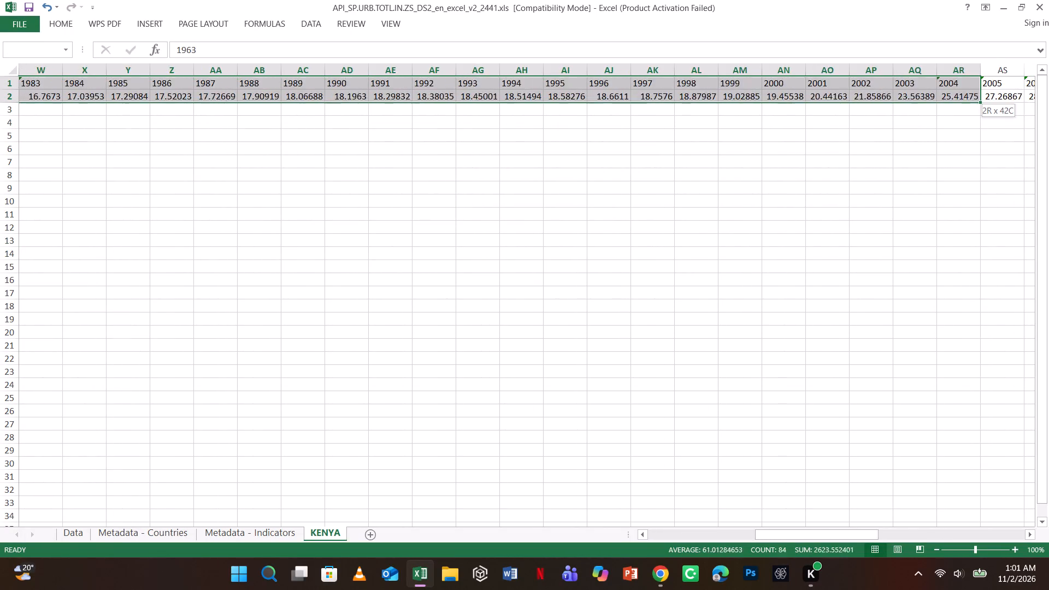
{"action": "left_click_drag", "start_coordinate": [1048, 97], "coordinate": [924, 79]}
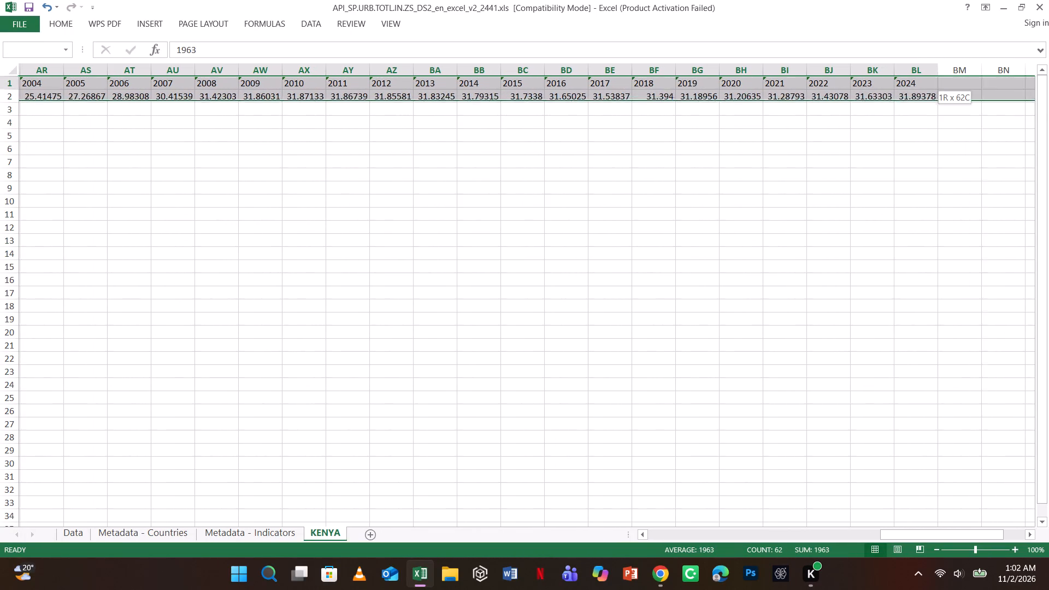
{"action": "left_click_drag", "start_coordinate": [924, 79], "coordinate": [900, 96]}
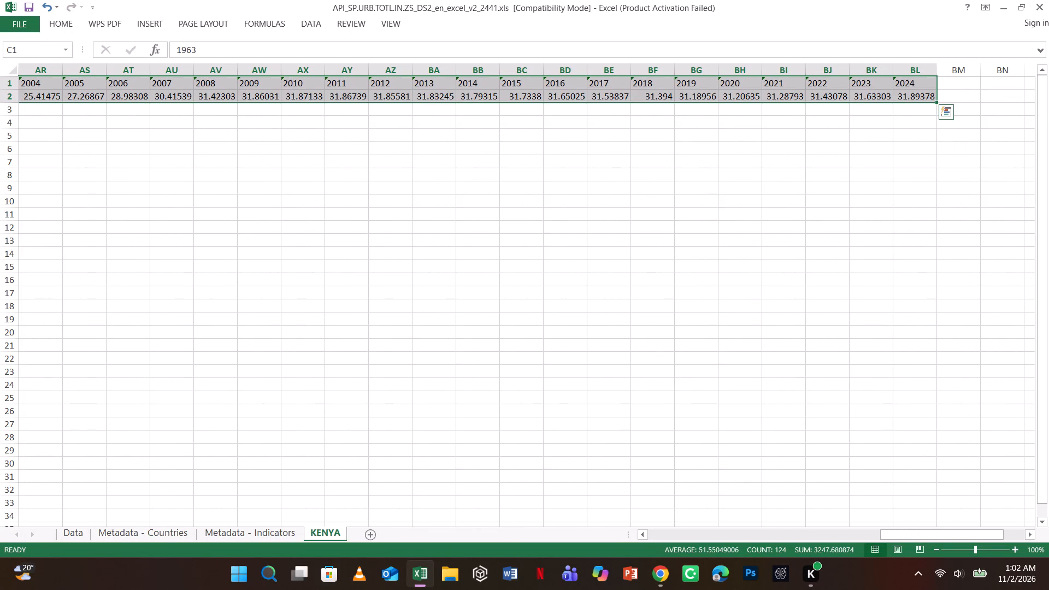
{"action": "key", "text": "ctrl+c"}
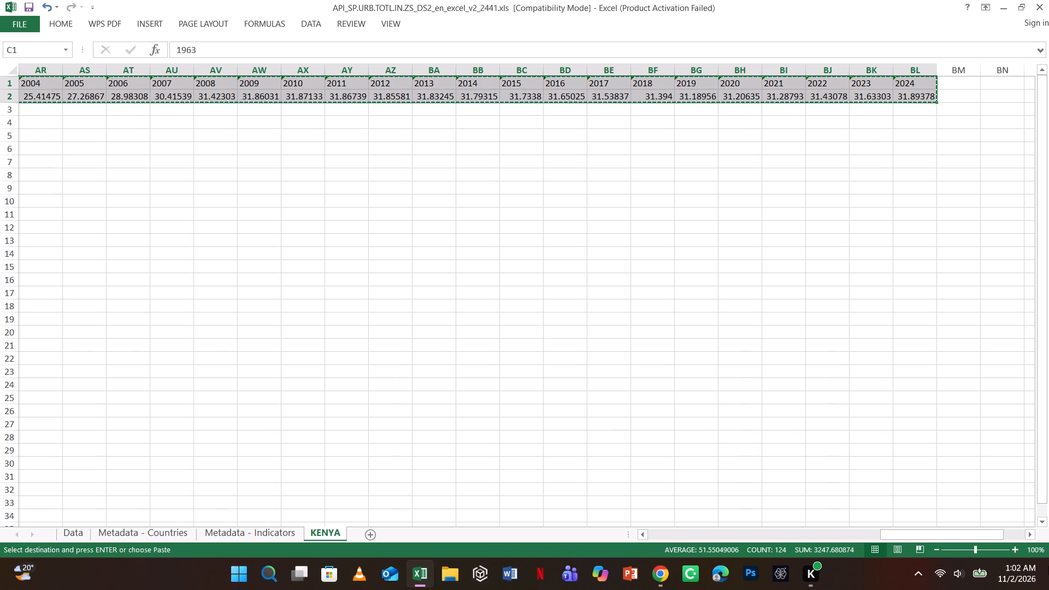
{"action": "left_click_drag", "start_coordinate": [914, 532], "coordinate": [638, 542]}
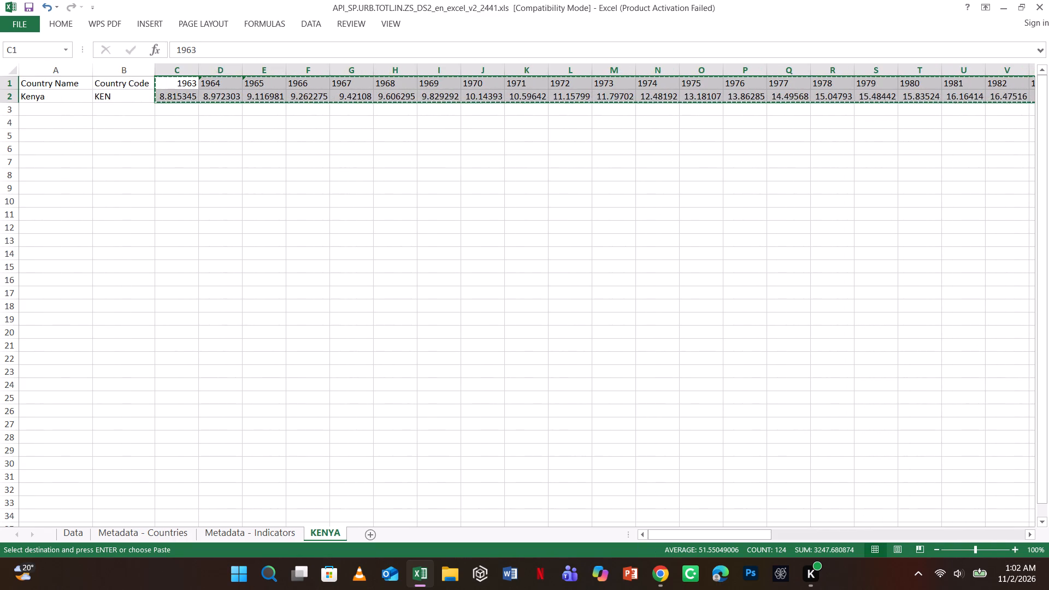
Paste the copied years and values into cell A6 using Paste Special with Transpose.
{"action": "left_click", "coordinate": [219, 221]}
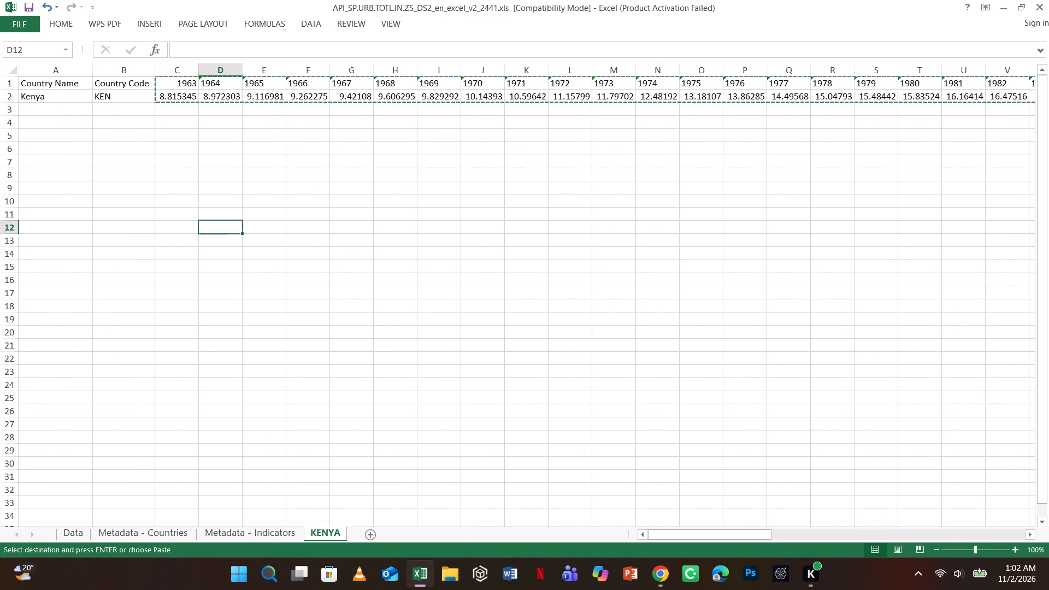
{"action": "left_click", "coordinate": [37, 151]}
{"action": "right_click", "coordinate": [36, 150]}
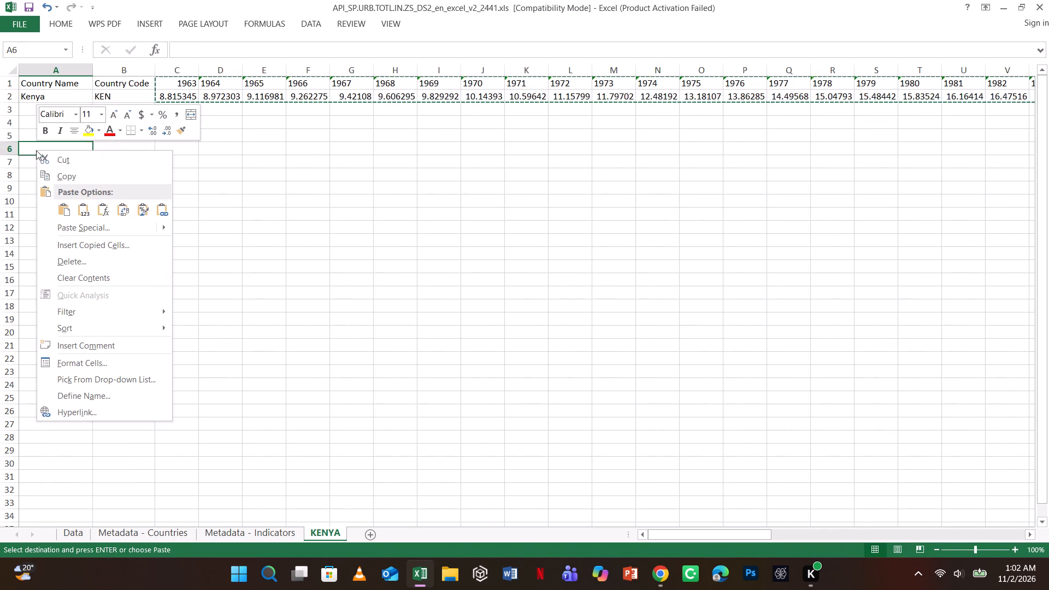
{"action": "left_click", "coordinate": [161, 230]}
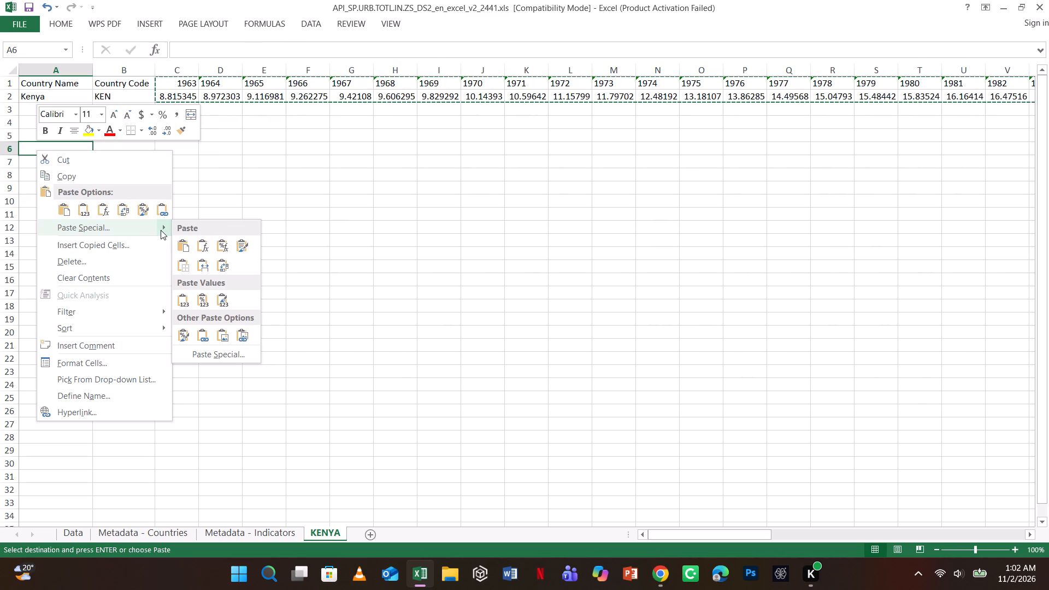
{"action": "left_click", "coordinate": [203, 353]}
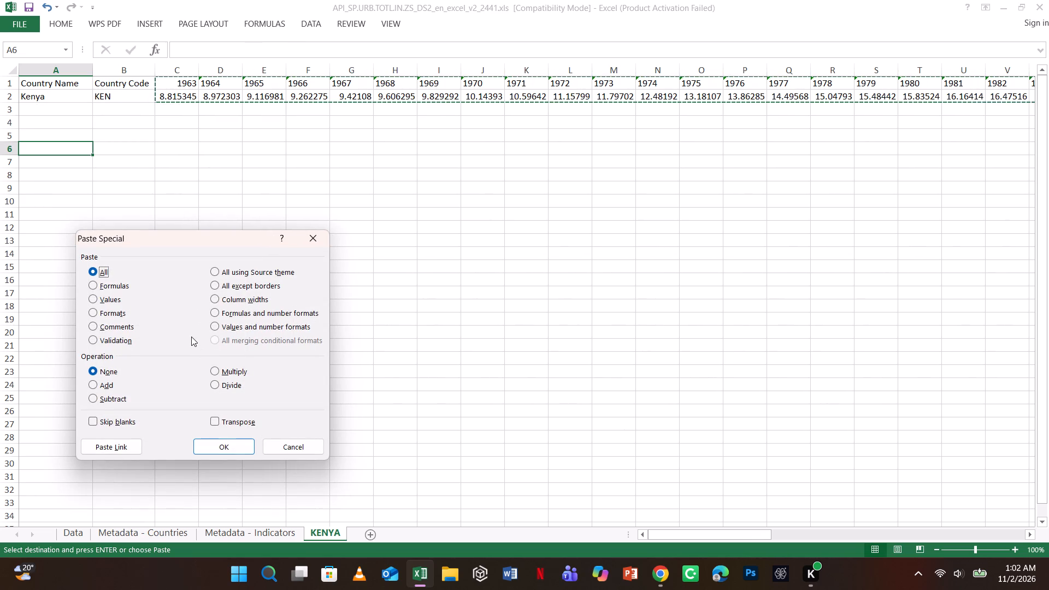
{"action": "left_click", "coordinate": [216, 421]}
{"action": "left_click", "coordinate": [220, 446]}
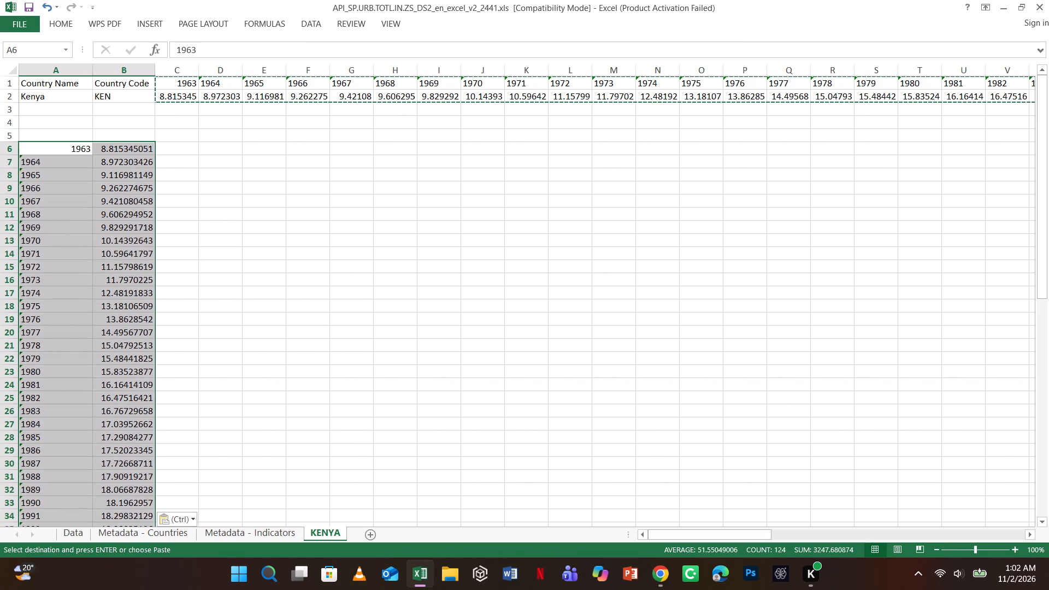
Examine the transposed years and values in columns A and B, including the year entries in A6 and A7.
{"action": "left_click", "coordinate": [228, 293]}
{"action": "double_click", "coordinate": [312, 217]}
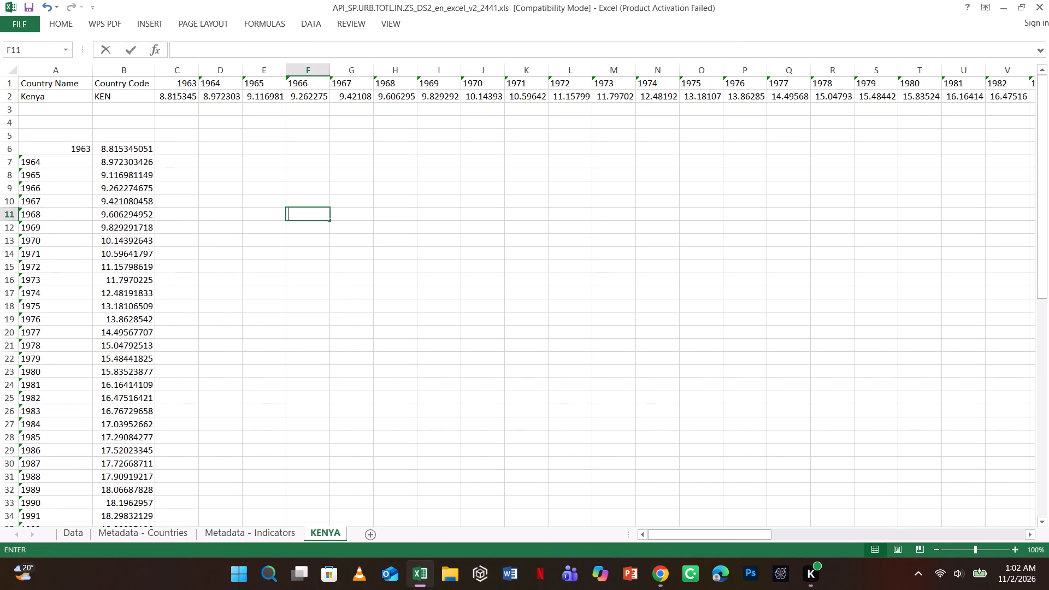
{"action": "left_click", "coordinate": [57, 149]}
{"action": "left_click", "coordinate": [64, 150]}
{"action": "left_click", "coordinate": [336, 299]}
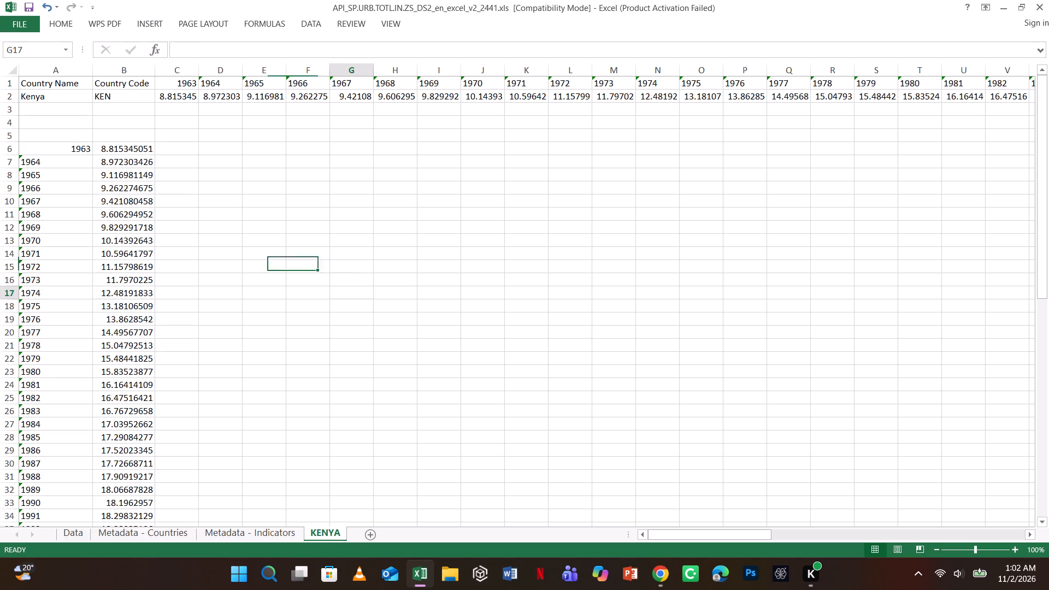
{"action": "left_click", "coordinate": [0, 224]}
{"action": "left_click", "coordinate": [46, 223]}
{"action": "left_click", "coordinate": [51, 164]}
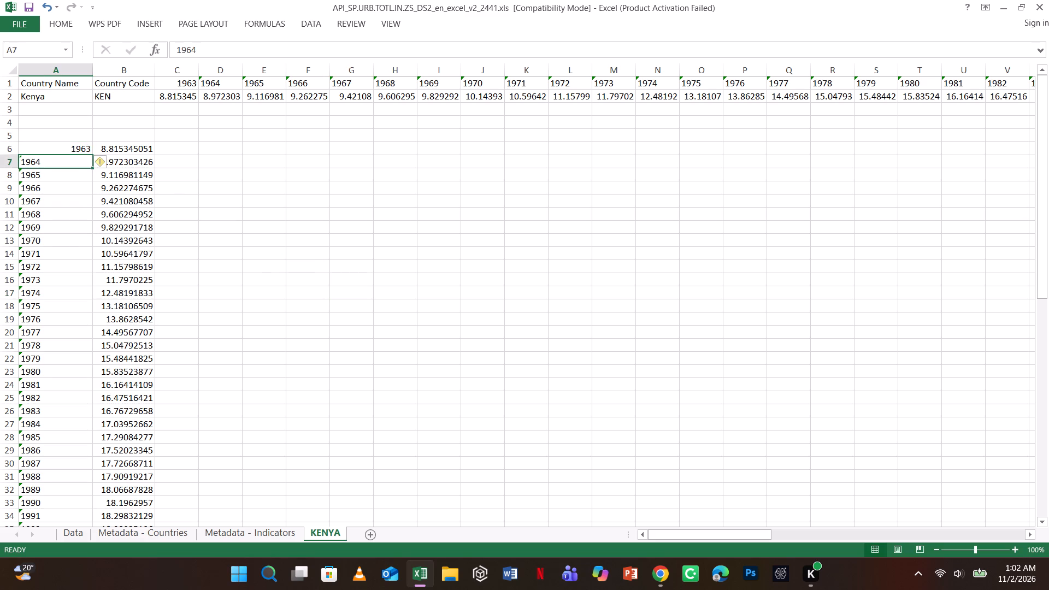
{"action": "left_click", "coordinate": [71, 150]}
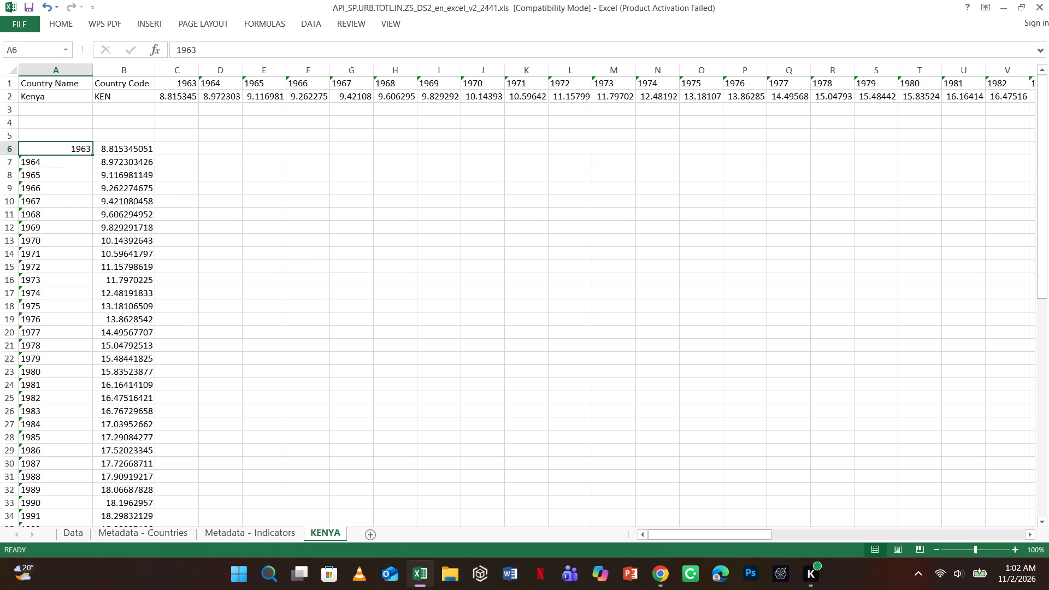
{"action": "scroll", "coordinate": [371, 476], "scroll_direction": "down", "scroll_amount": 1}
{"action": "scroll", "coordinate": [367, 486], "scroll_direction": "up", "scroll_amount": 3}
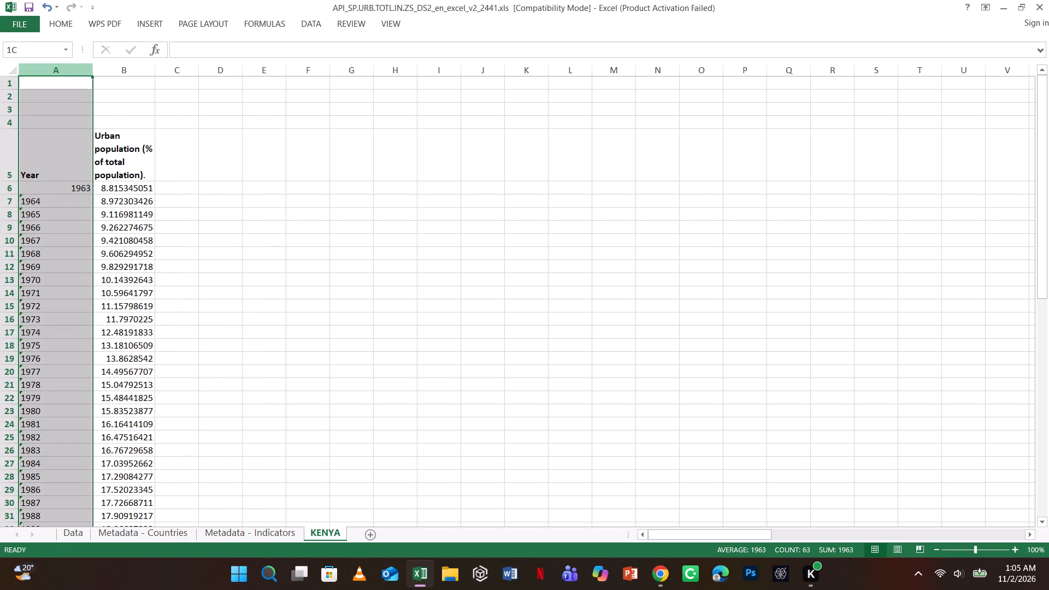
{"action": "left_click", "coordinate": [50, 74]}
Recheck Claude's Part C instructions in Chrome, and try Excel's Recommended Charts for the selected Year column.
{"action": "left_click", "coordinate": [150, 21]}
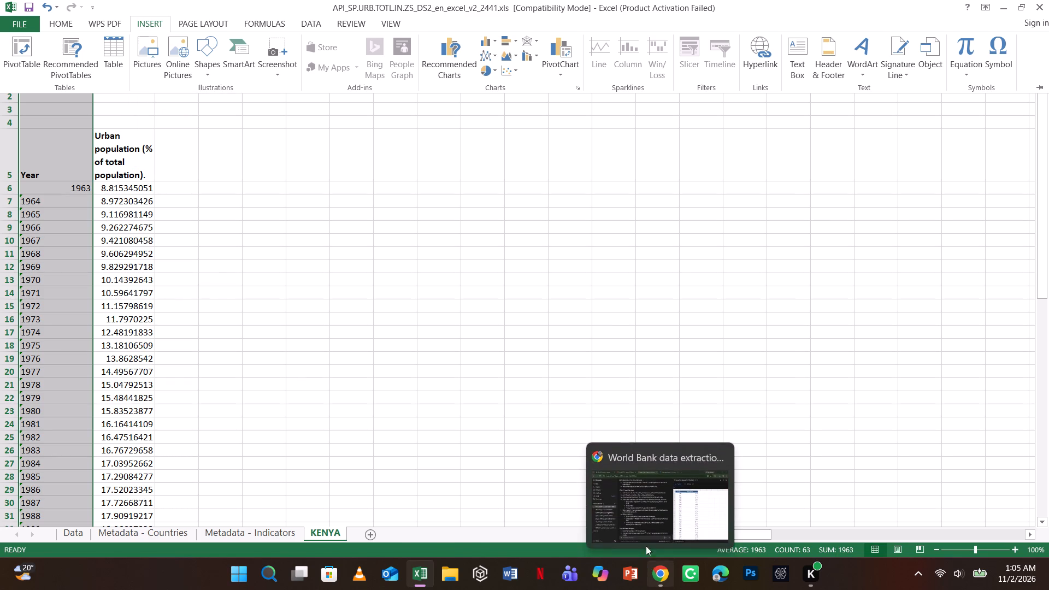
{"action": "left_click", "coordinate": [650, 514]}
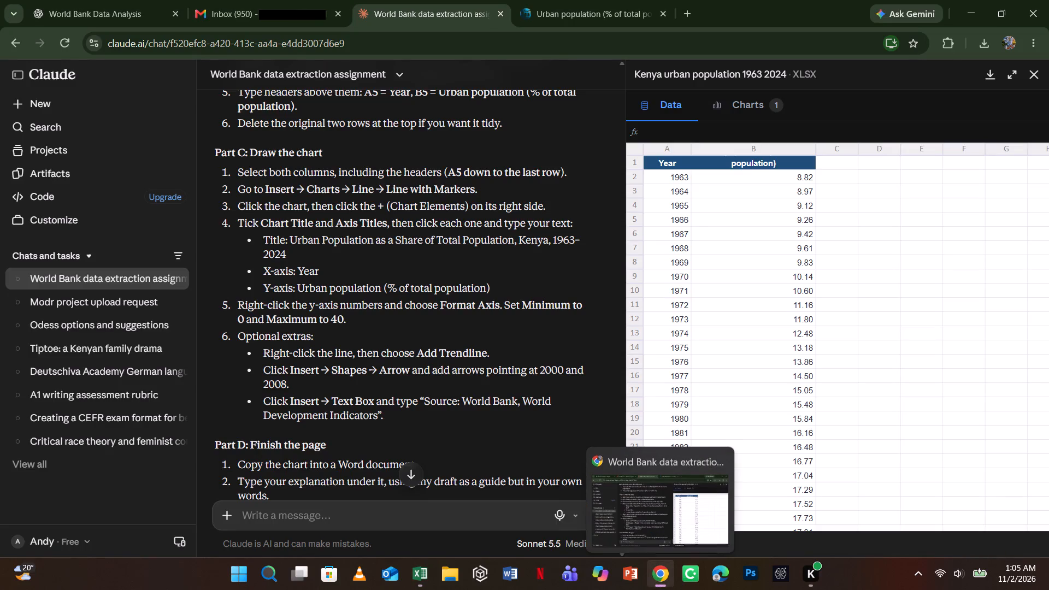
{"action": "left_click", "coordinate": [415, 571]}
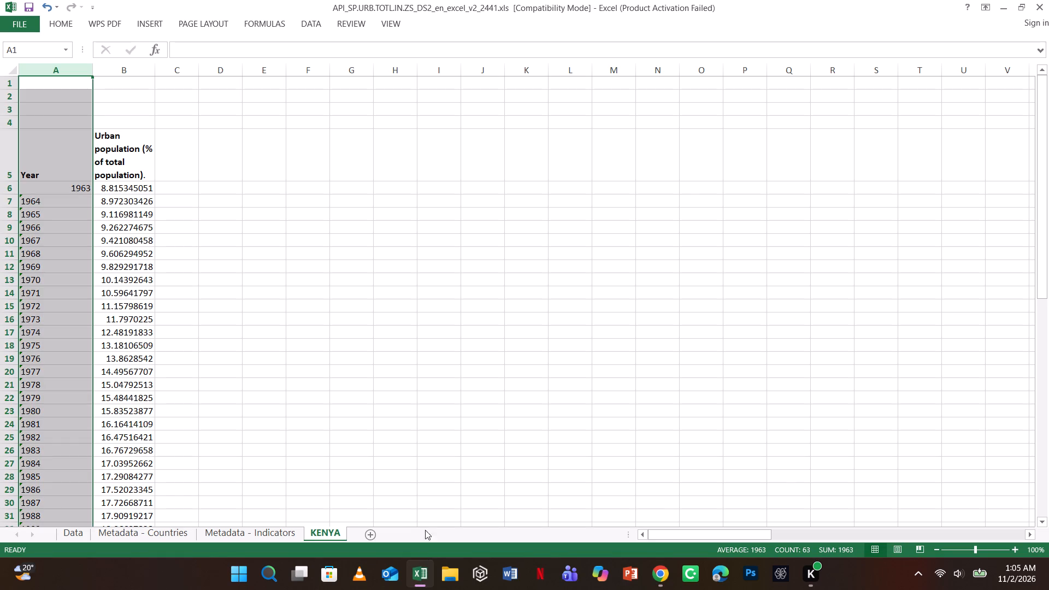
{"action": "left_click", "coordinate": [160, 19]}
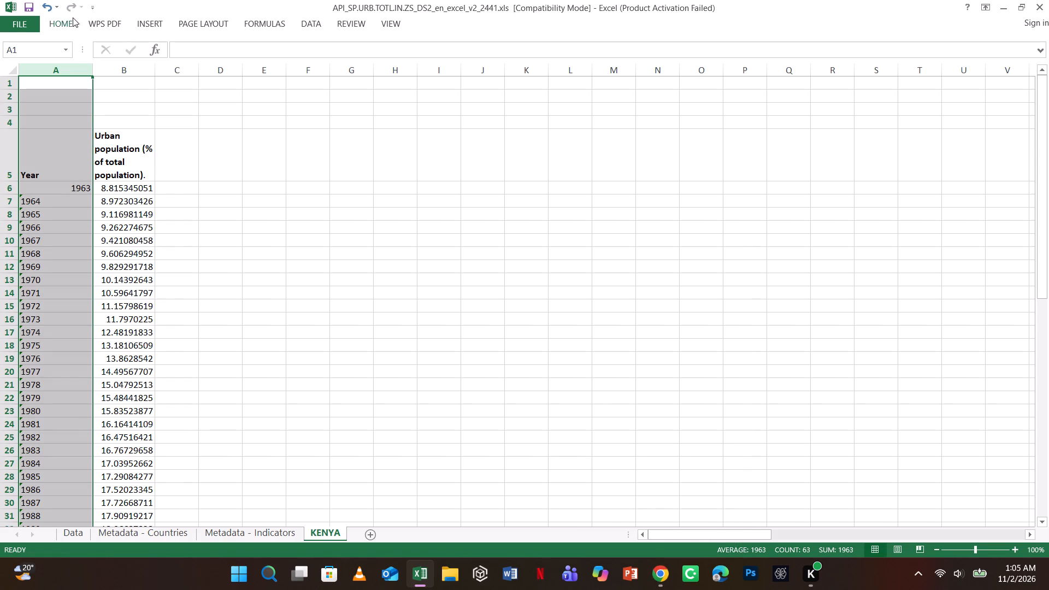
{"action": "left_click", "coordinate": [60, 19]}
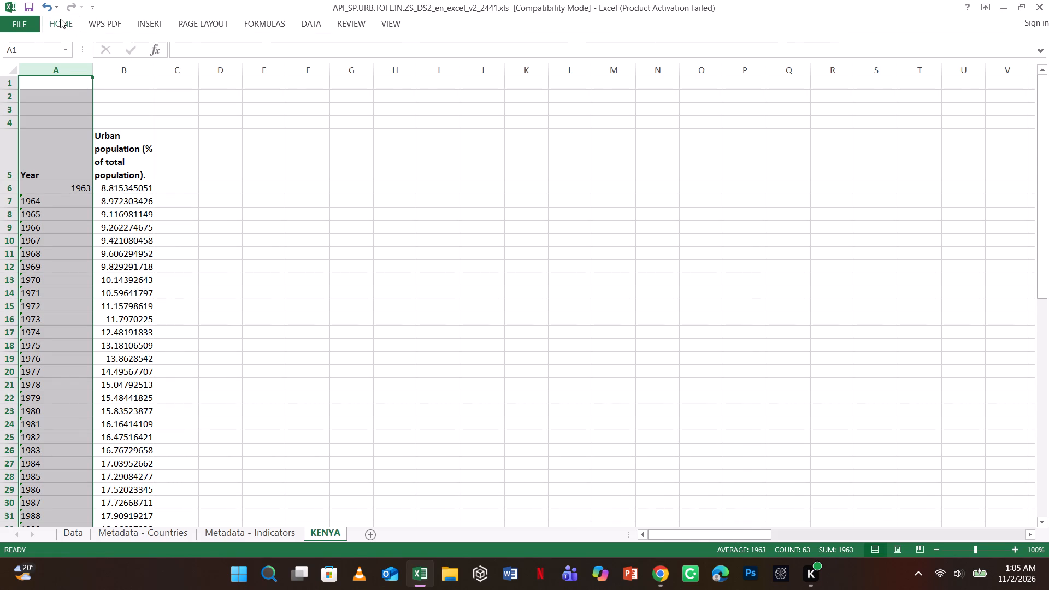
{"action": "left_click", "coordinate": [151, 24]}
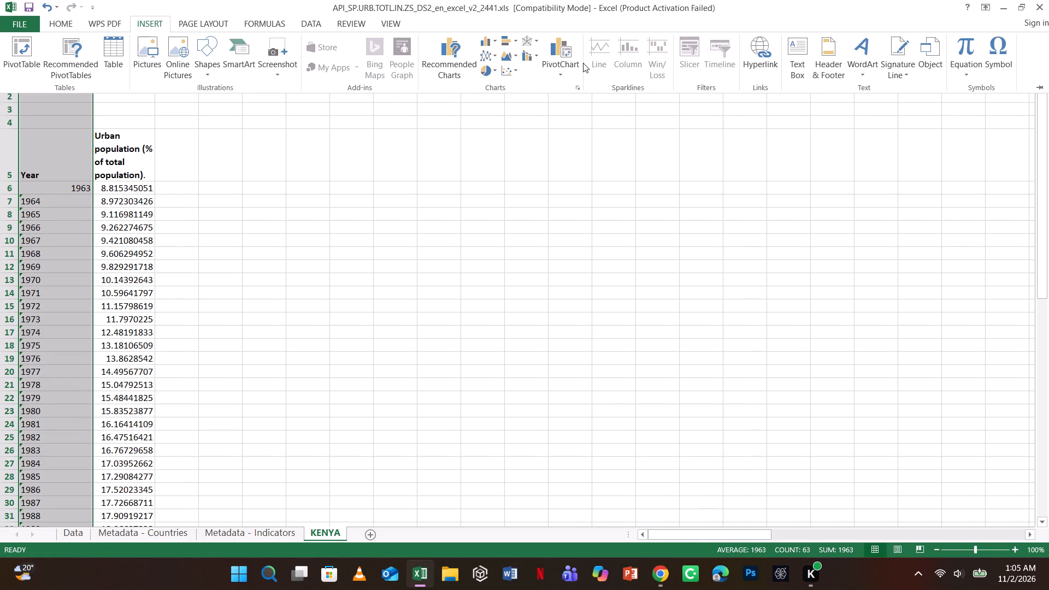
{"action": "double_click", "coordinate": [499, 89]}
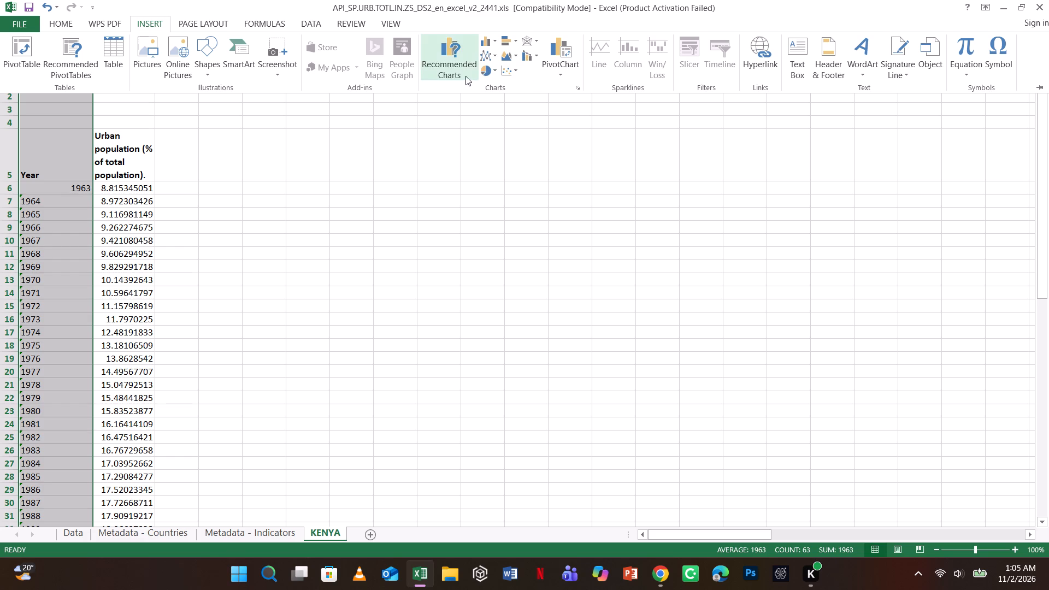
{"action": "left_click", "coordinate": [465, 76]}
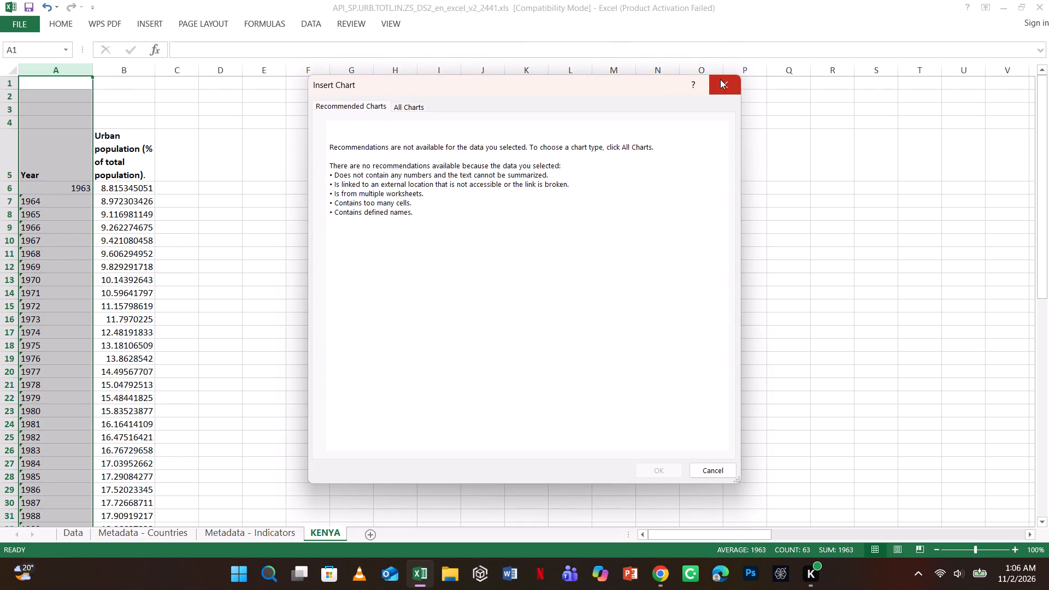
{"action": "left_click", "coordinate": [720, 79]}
{"action": "left_click", "coordinate": [163, 22]}
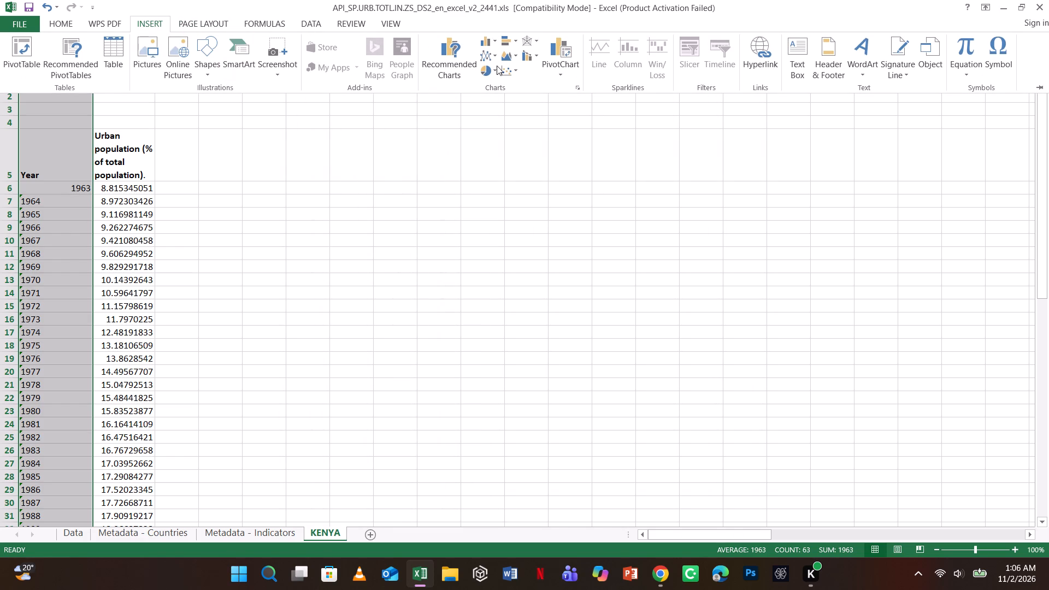
{"action": "left_click", "coordinate": [494, 56]}
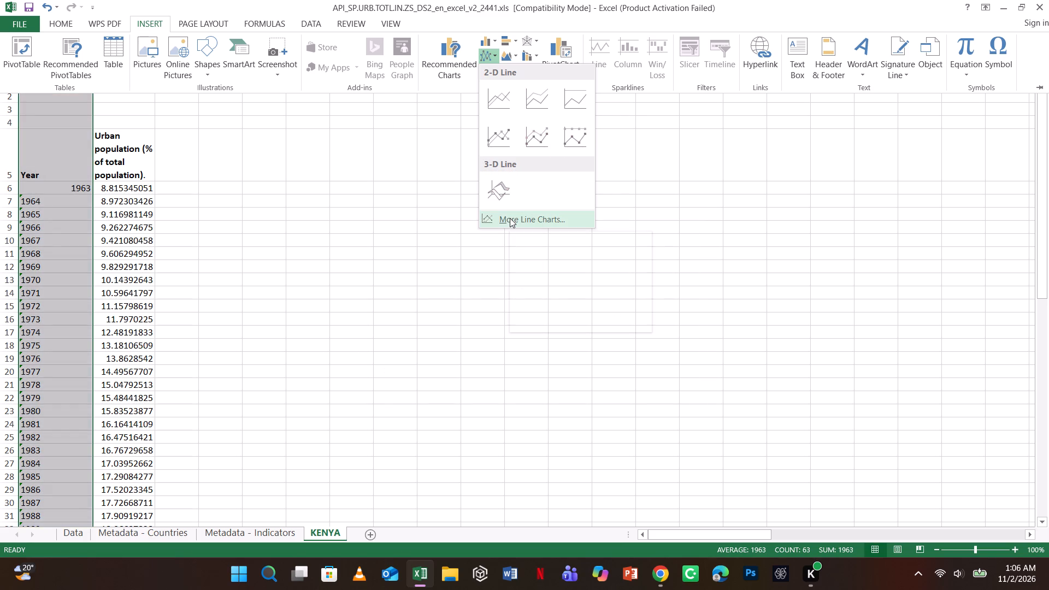
{"action": "left_click", "coordinate": [688, 128]}
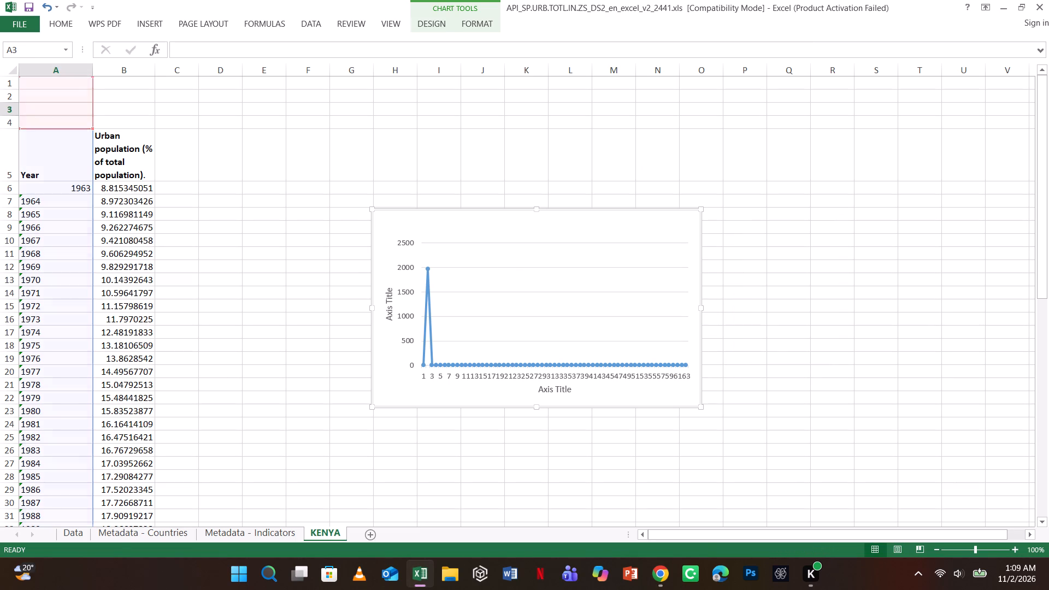
{"action": "left_click", "coordinate": [445, 241]}
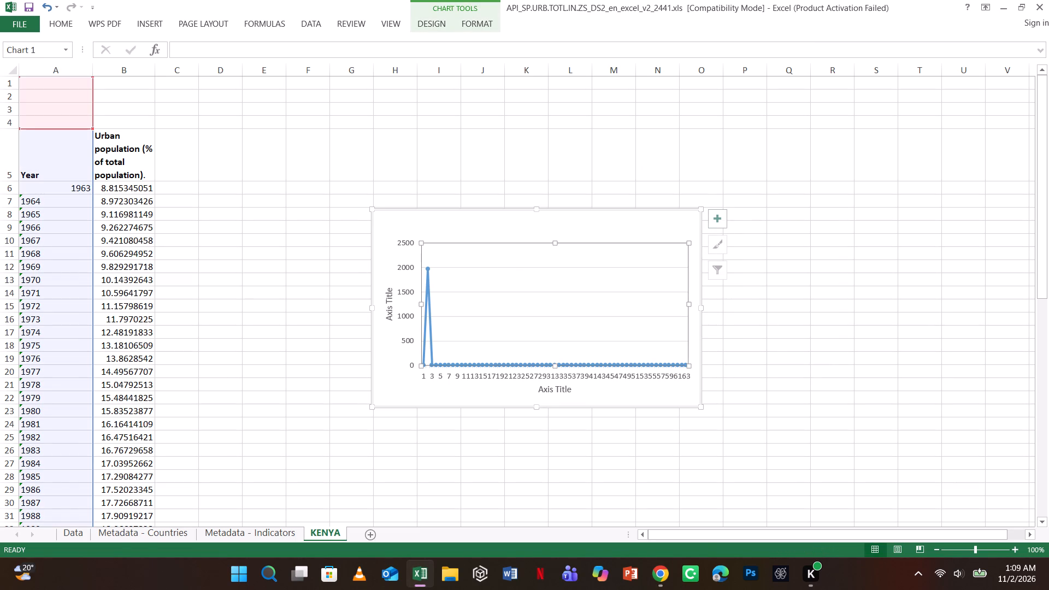
{"action": "left_click", "coordinate": [722, 223]}
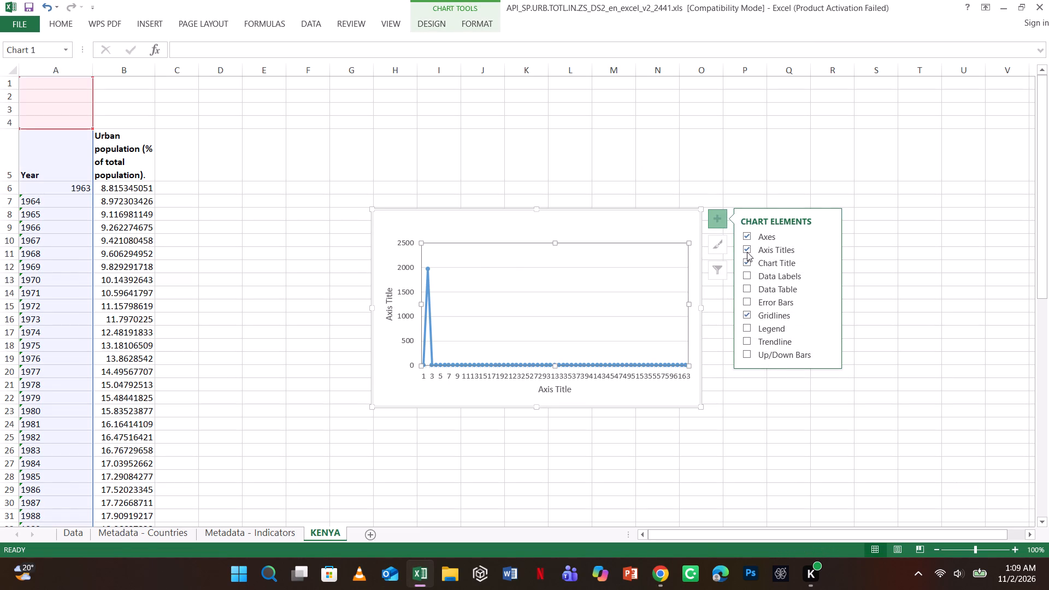
{"action": "left_click", "coordinate": [824, 261]}
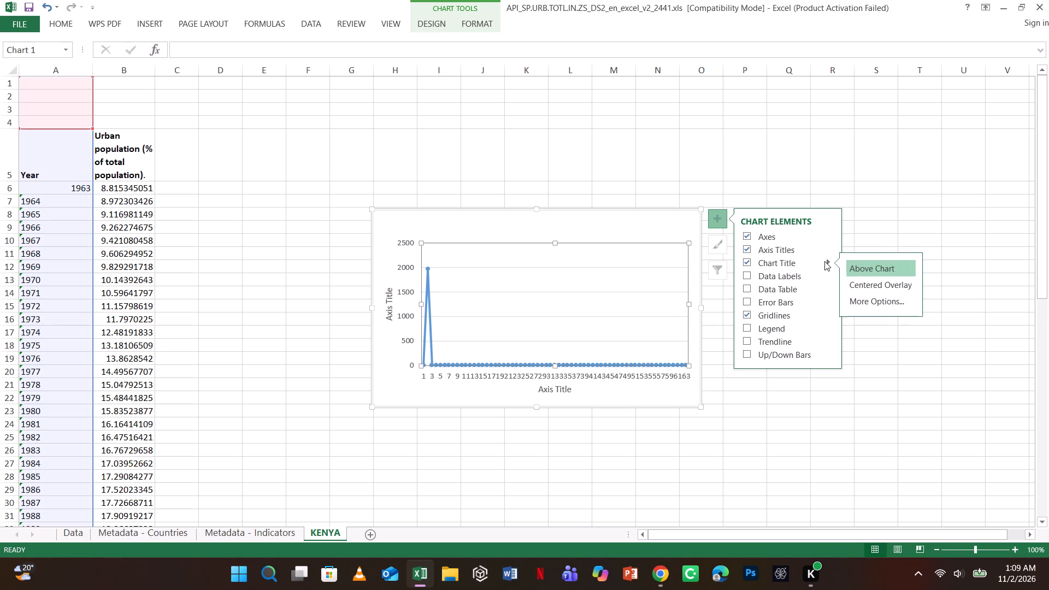
{"action": "left_click", "coordinate": [859, 263]}
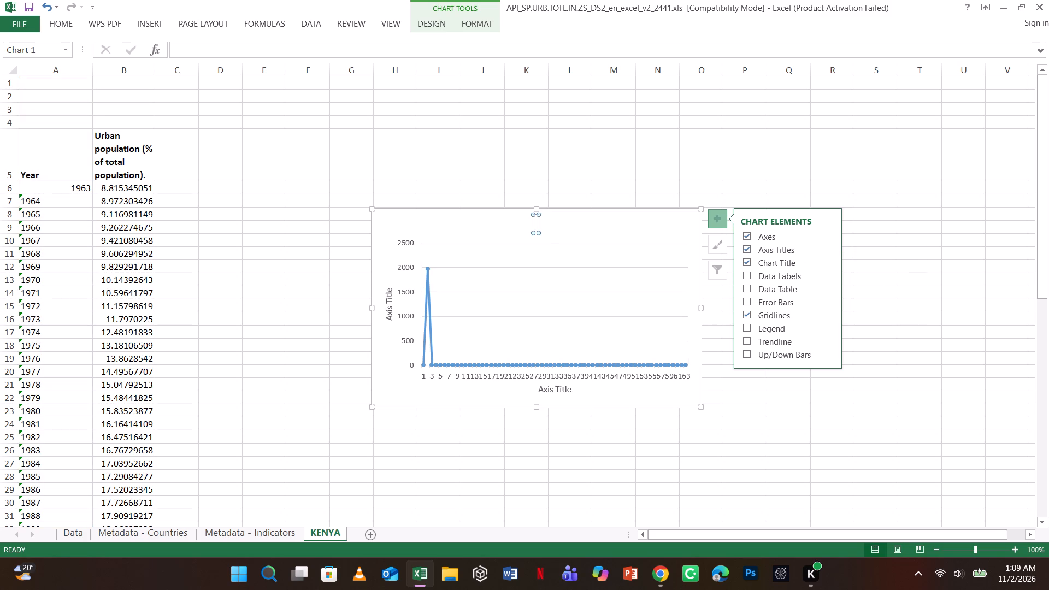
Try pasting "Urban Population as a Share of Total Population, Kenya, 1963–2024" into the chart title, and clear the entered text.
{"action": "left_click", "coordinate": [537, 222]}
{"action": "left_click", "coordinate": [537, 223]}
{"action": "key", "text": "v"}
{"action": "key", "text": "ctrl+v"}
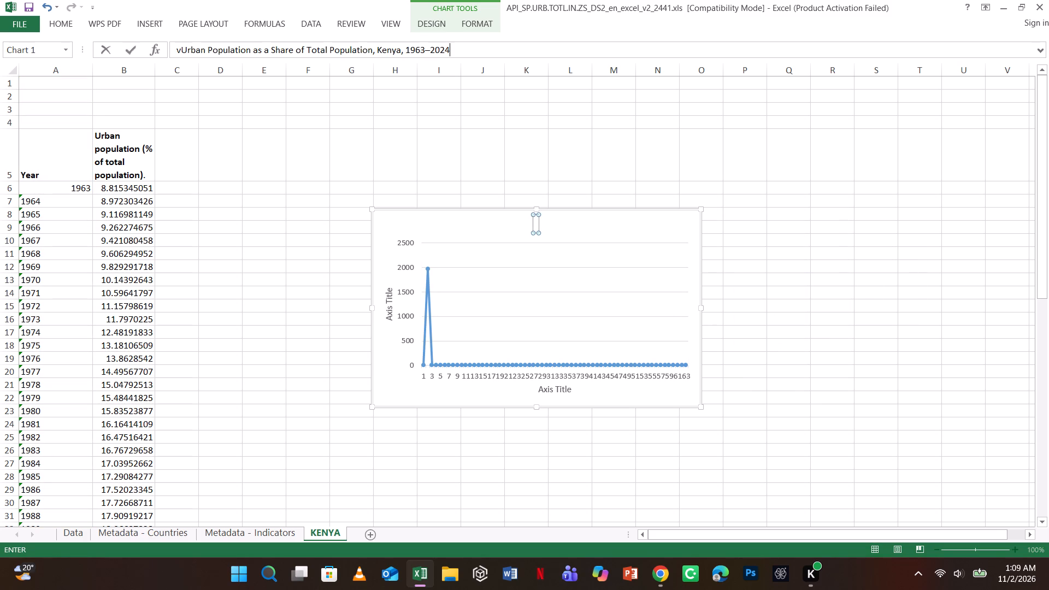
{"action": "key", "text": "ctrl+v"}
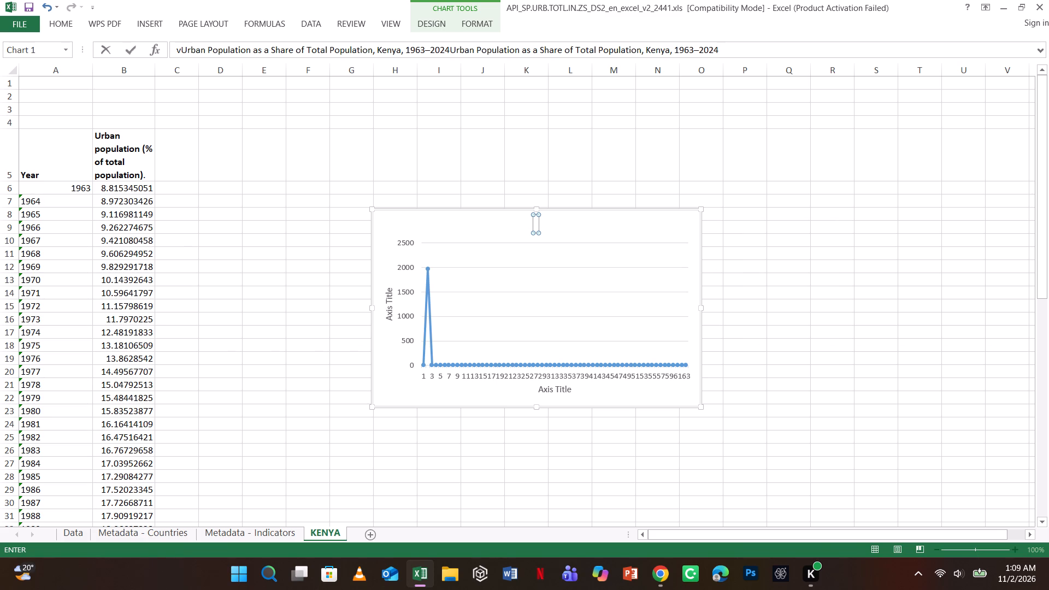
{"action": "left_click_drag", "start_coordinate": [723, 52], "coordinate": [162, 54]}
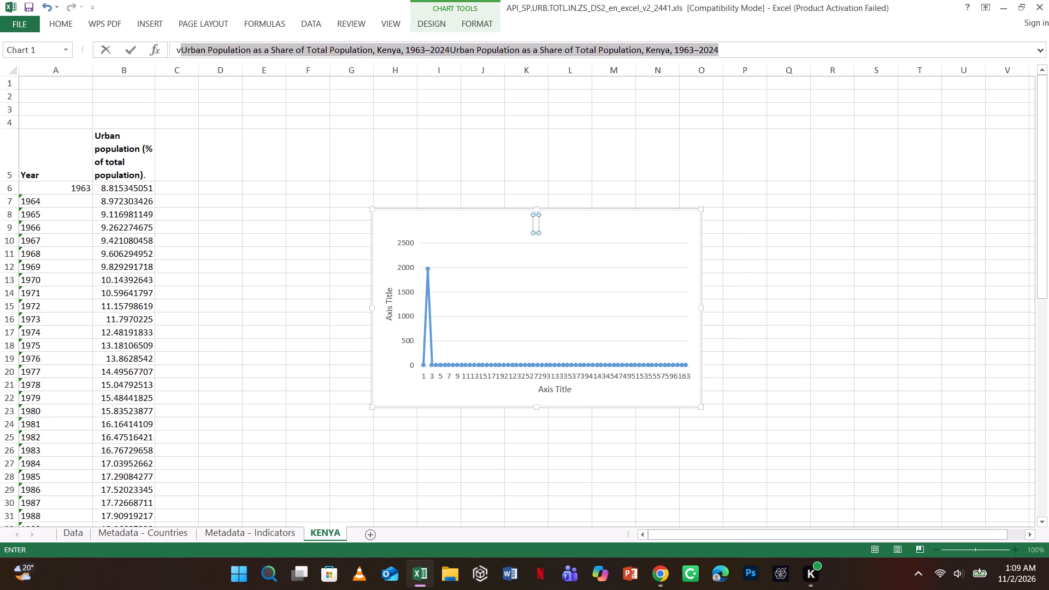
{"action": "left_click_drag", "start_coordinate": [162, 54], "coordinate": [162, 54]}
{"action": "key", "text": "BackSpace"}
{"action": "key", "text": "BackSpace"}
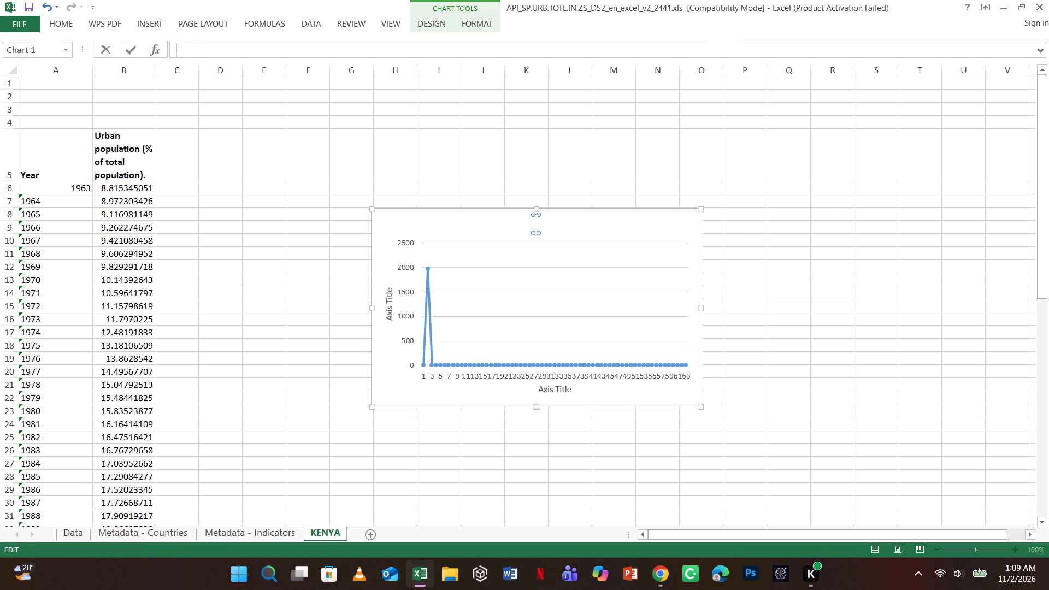
Move the empty chart title box leftward above the plot area and try to enlarge it.
{"action": "left_click", "coordinate": [535, 225]}
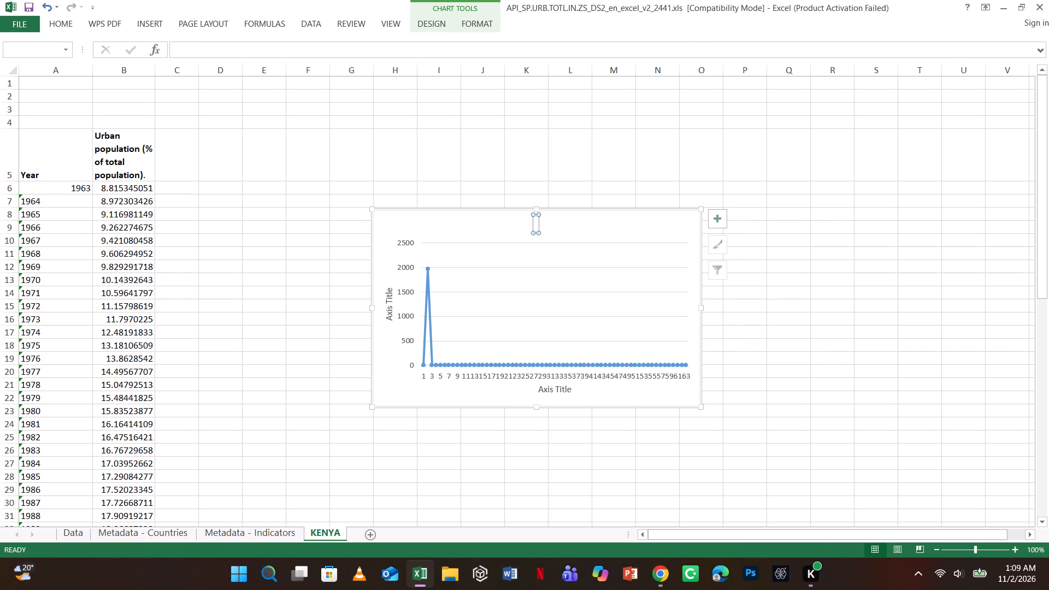
{"action": "left_click_drag", "start_coordinate": [534, 222], "coordinate": [483, 223]}
{"action": "left_click_drag", "start_coordinate": [483, 223], "coordinate": [479, 223]}
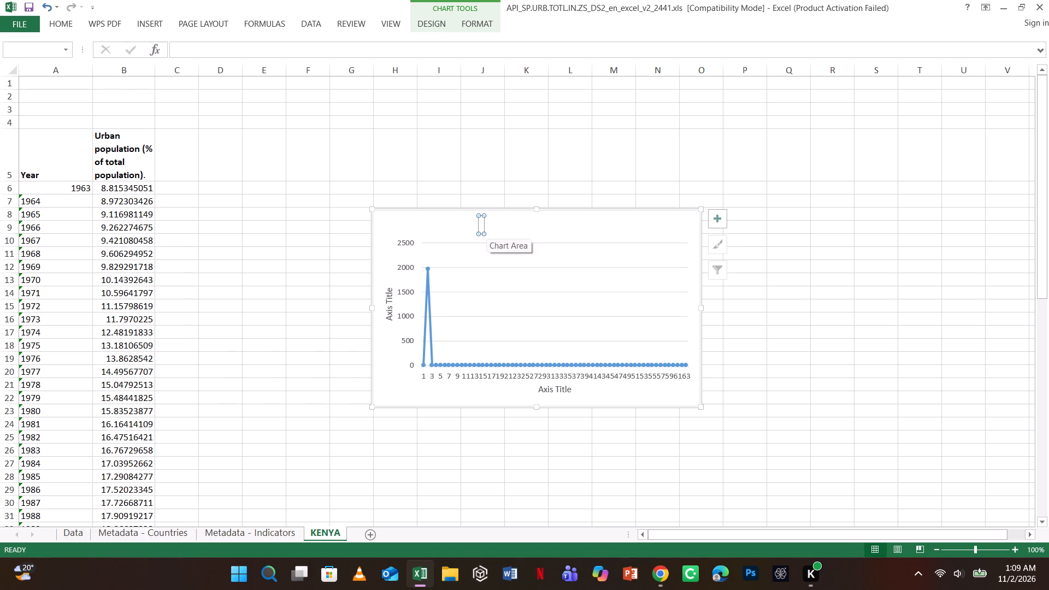
{"action": "left_click_drag", "start_coordinate": [486, 236], "coordinate": [622, 204]}
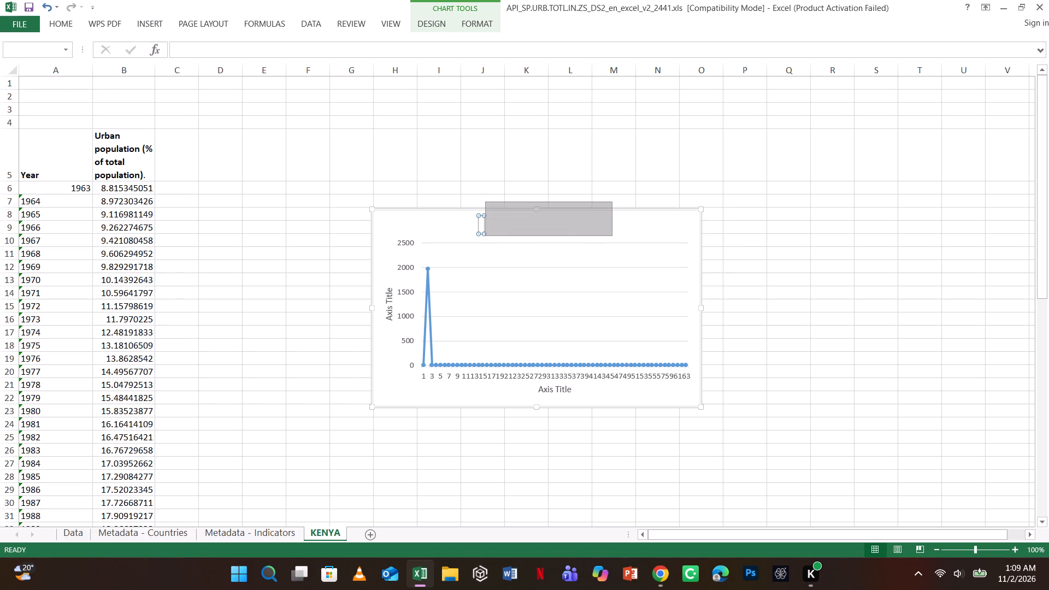
{"action": "left_click_drag", "start_coordinate": [622, 204], "coordinate": [628, 213]}
{"action": "left_click", "coordinate": [593, 226]}
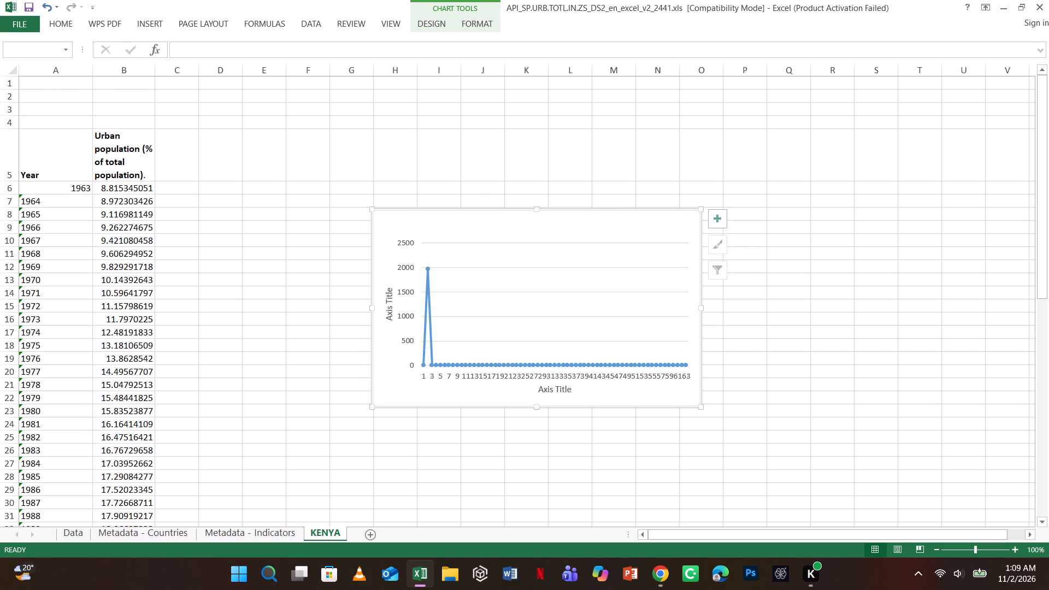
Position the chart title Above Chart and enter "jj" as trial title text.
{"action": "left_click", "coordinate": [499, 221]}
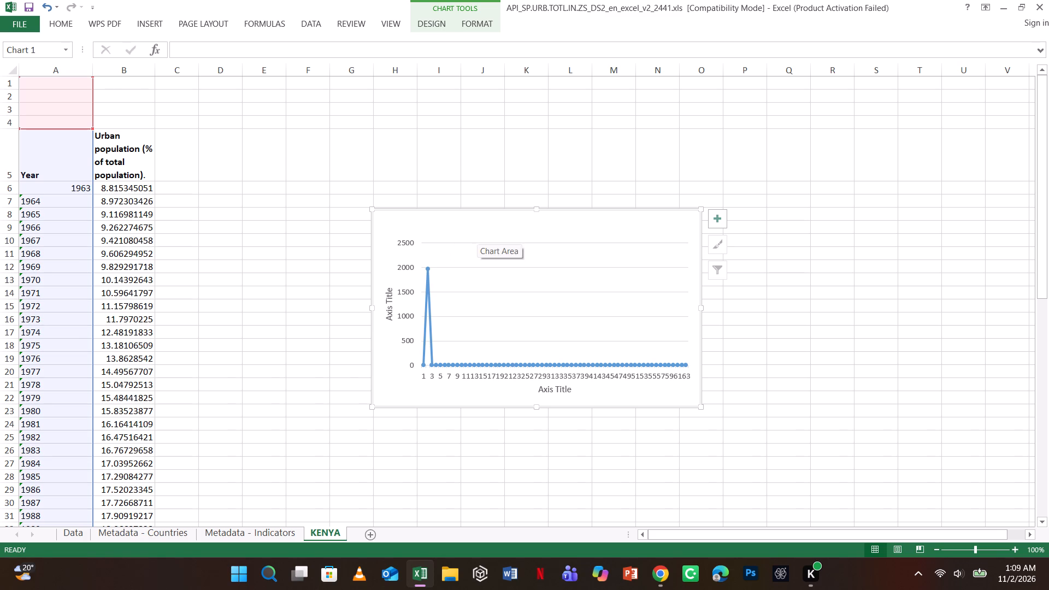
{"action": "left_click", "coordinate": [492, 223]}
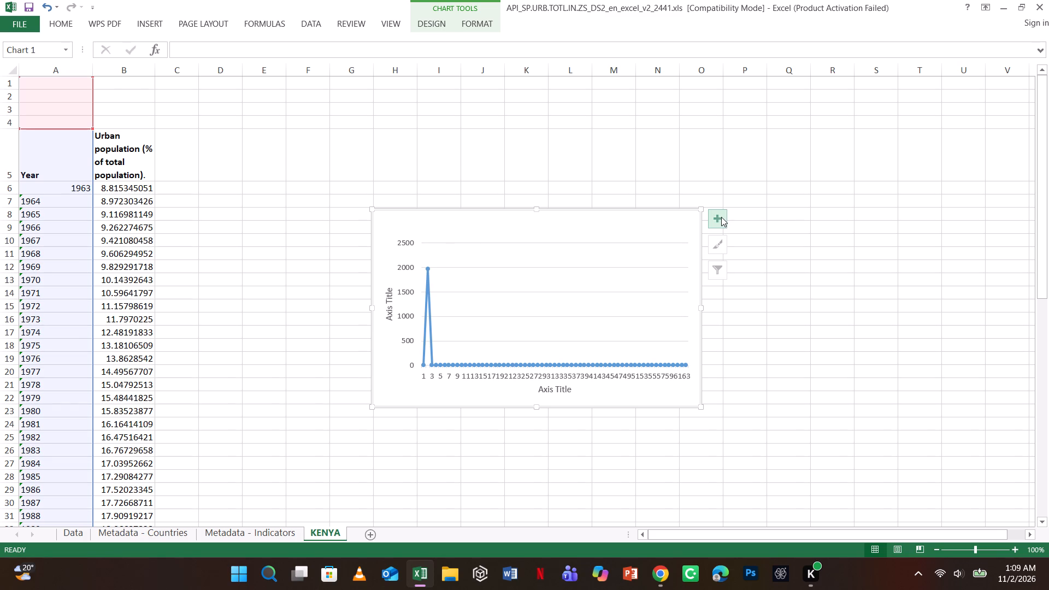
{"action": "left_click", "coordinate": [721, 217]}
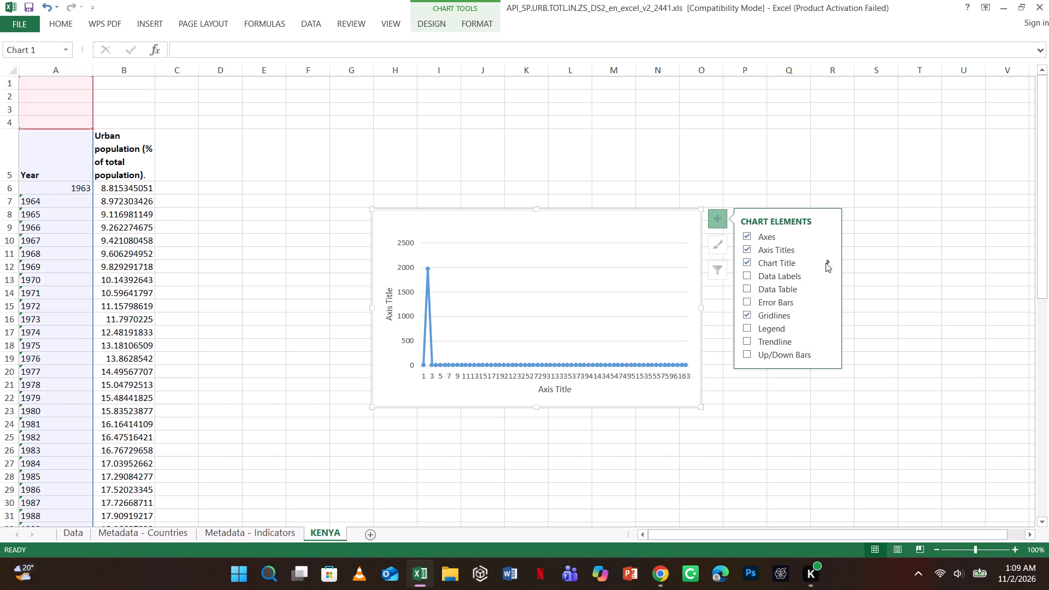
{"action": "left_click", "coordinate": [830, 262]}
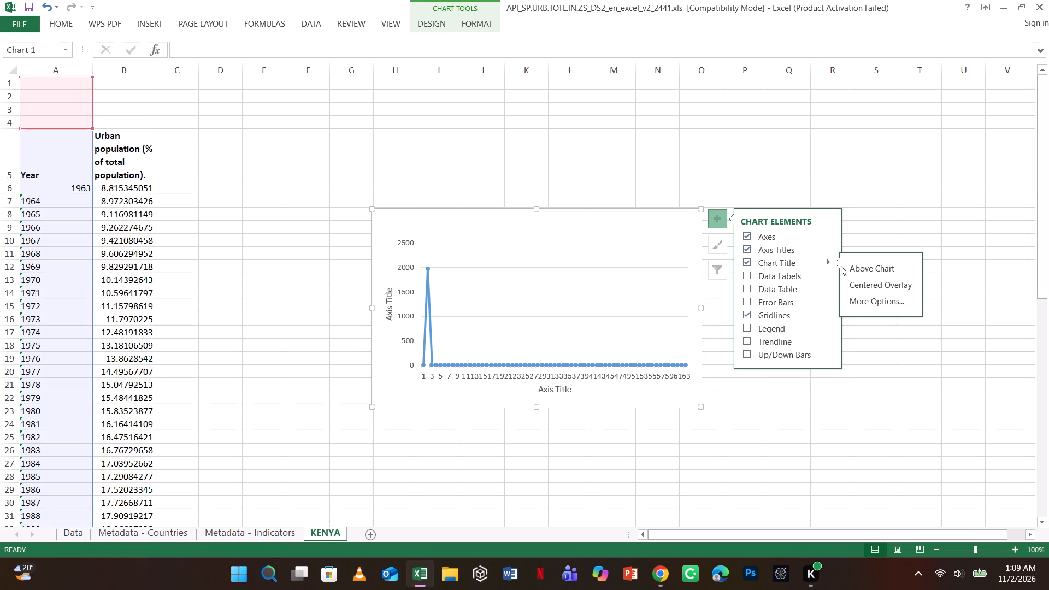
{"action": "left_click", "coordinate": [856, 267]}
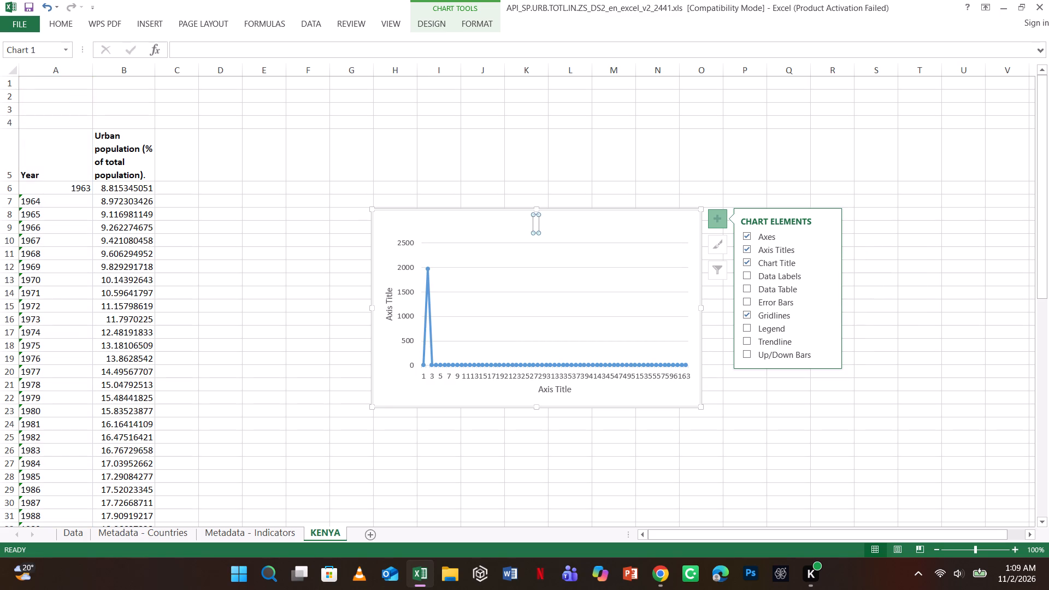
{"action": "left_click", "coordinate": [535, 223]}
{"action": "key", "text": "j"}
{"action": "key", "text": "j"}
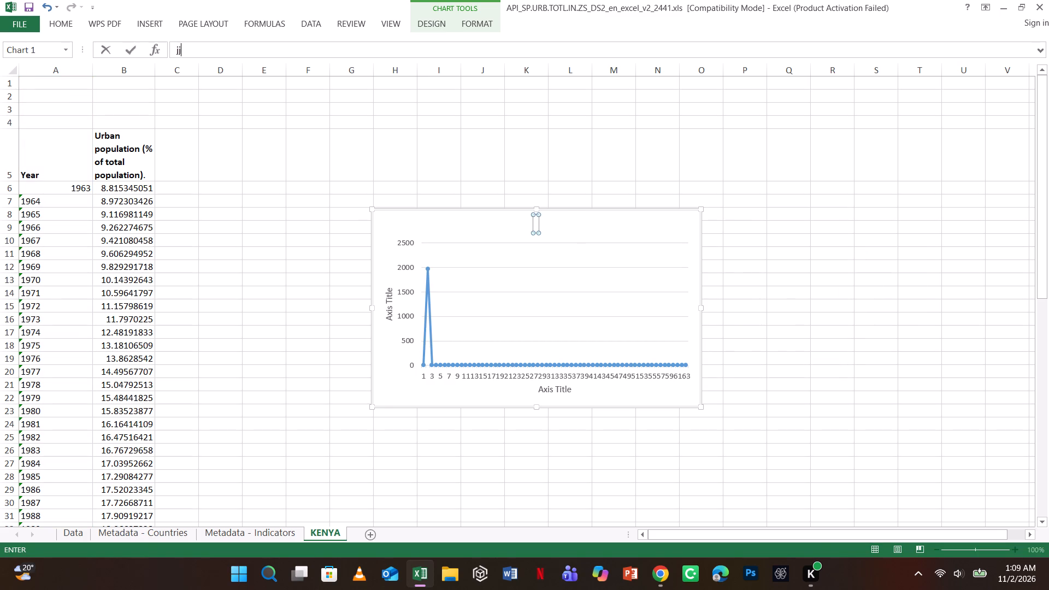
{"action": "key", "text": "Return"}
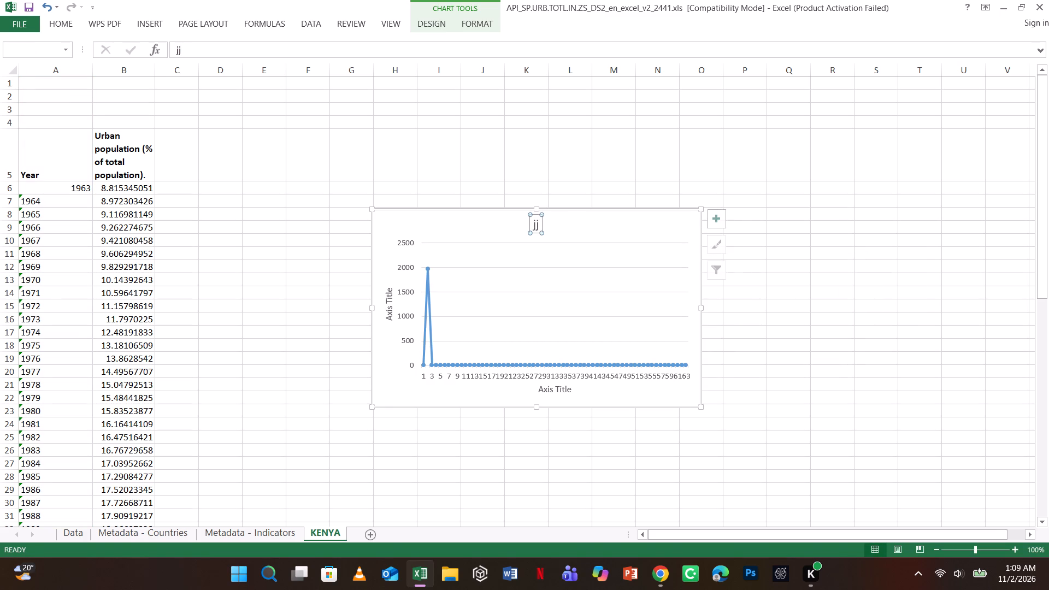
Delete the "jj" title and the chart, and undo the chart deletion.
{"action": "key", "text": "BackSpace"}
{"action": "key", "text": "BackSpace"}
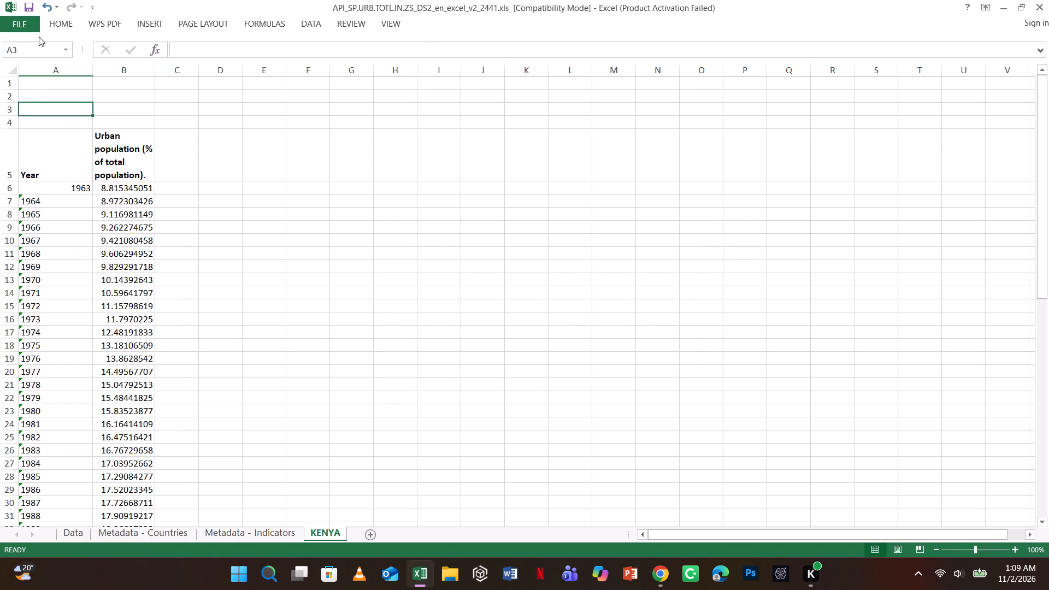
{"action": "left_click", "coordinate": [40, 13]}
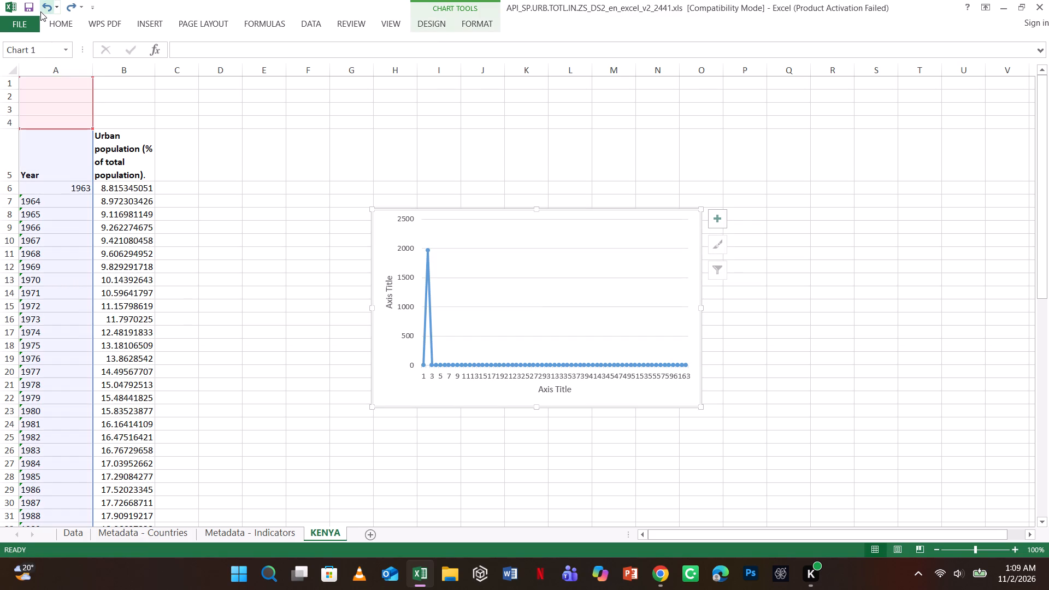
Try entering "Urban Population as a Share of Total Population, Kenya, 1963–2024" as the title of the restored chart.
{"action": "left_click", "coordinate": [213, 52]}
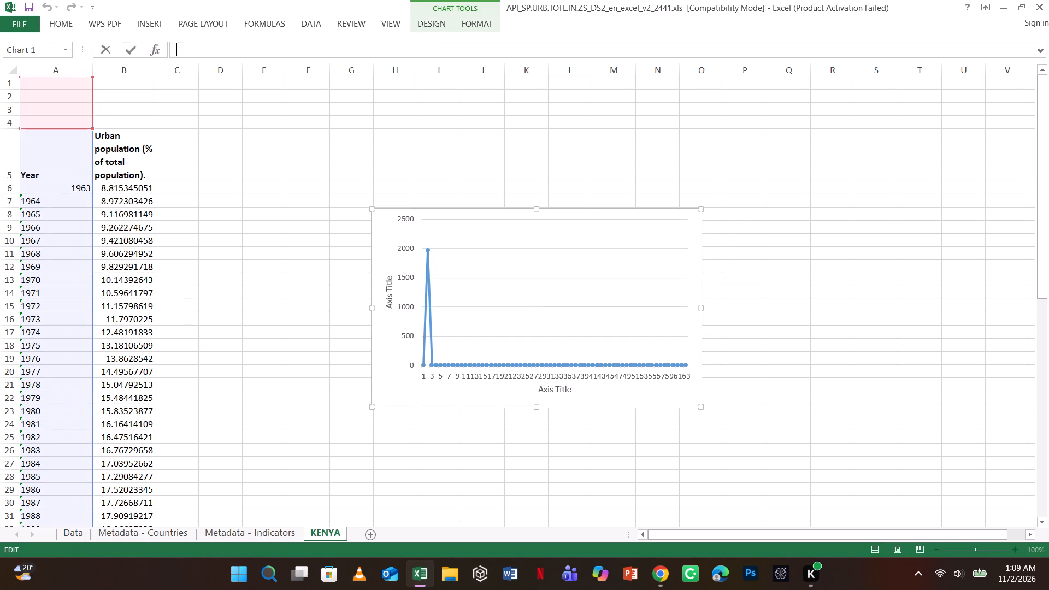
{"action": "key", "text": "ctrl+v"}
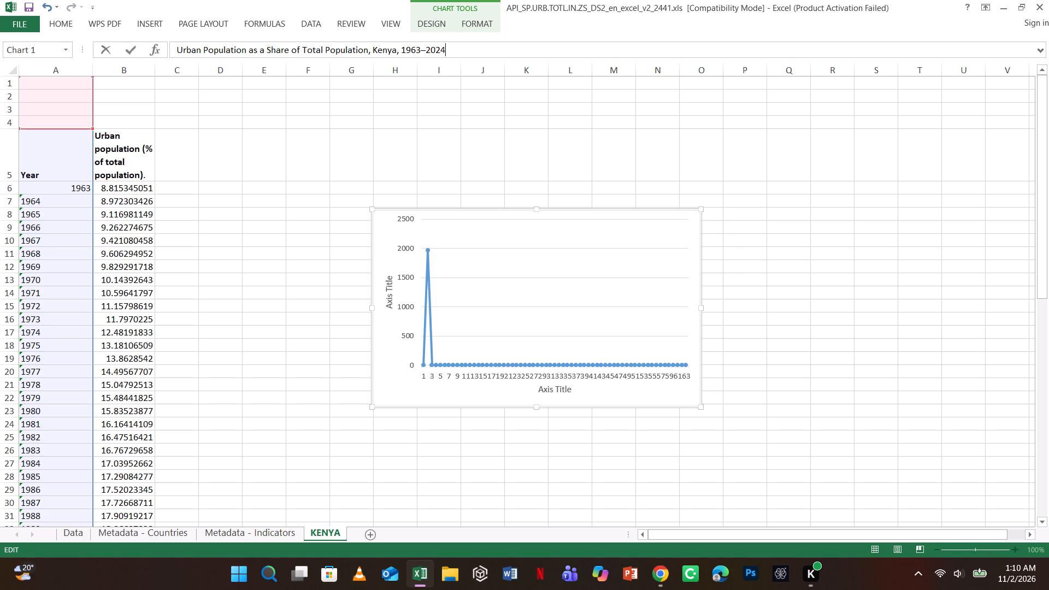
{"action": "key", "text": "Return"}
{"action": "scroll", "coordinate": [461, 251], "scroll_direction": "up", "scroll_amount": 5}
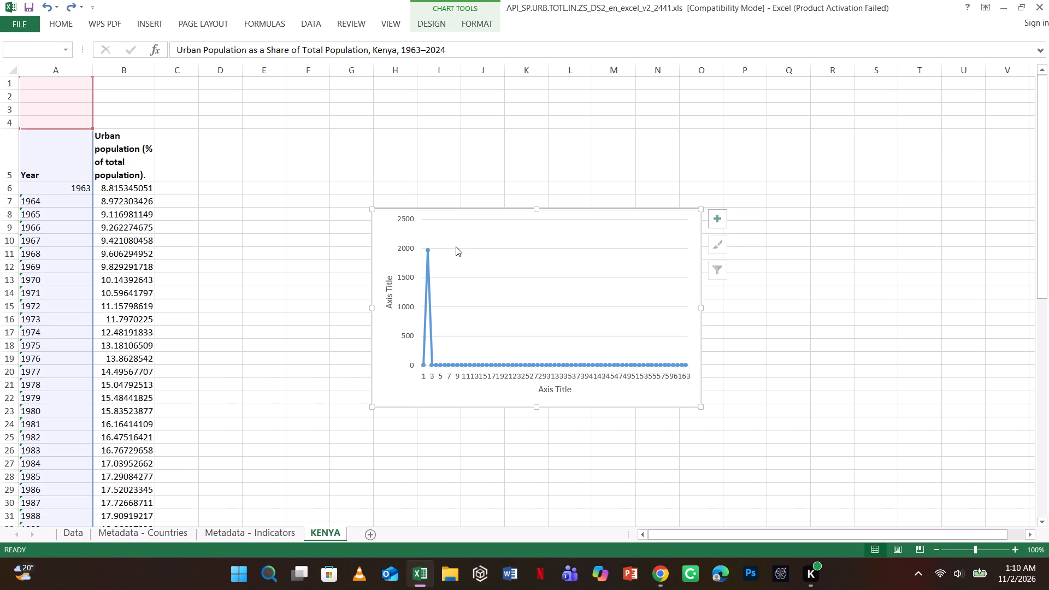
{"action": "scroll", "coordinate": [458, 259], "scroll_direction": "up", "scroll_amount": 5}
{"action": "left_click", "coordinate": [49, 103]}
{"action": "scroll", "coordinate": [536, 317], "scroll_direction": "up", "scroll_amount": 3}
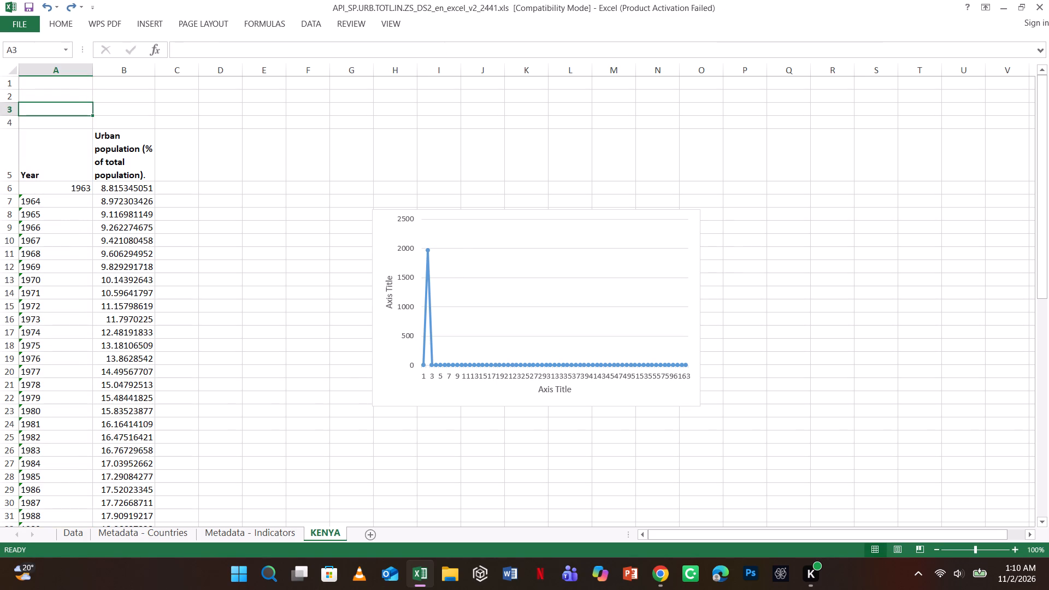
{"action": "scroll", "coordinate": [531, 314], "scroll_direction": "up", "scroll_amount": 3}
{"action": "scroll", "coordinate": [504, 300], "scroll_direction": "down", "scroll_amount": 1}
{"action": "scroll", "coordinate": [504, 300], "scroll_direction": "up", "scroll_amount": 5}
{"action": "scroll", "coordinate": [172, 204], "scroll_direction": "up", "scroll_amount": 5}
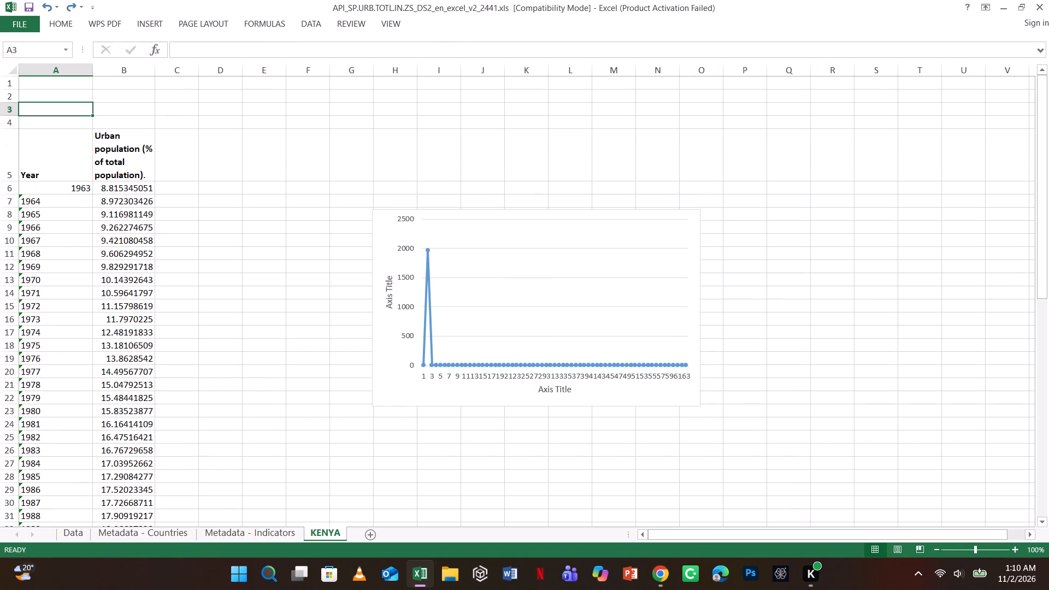
Add a chart title positioned Above Chart and set it to "Urban Population as a Share of Total Population, Kenya, 1963–2024".
{"action": "left_click", "coordinate": [676, 245]}
{"action": "left_click", "coordinate": [720, 226]}
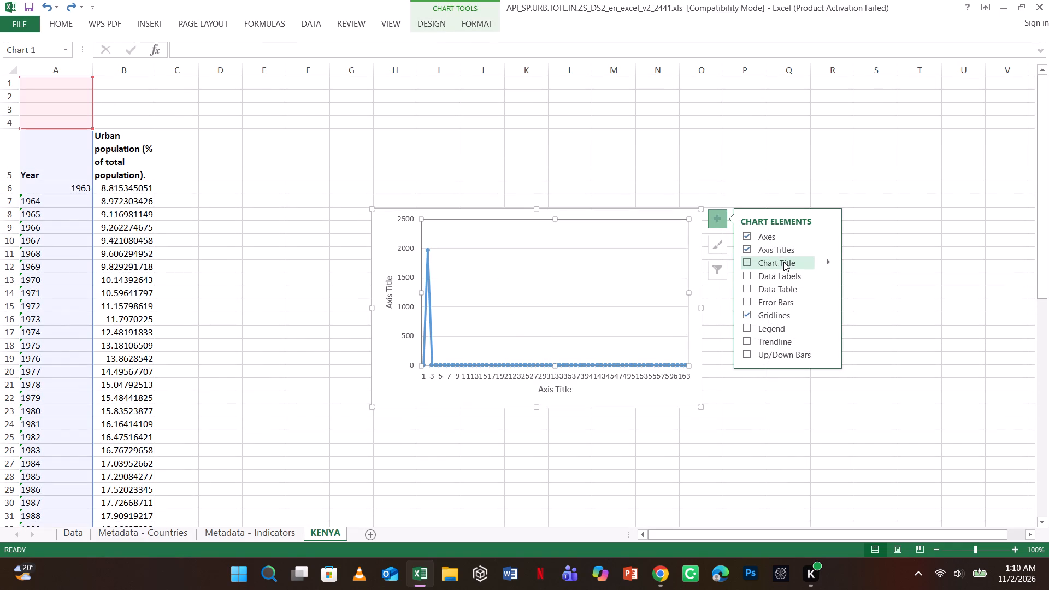
{"action": "left_click", "coordinate": [783, 262]}
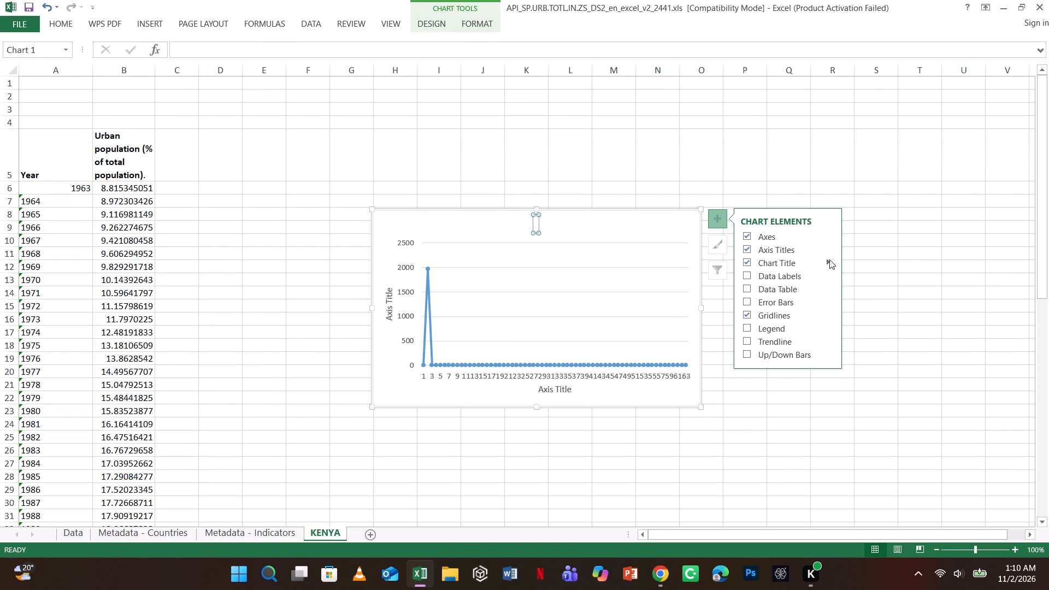
{"action": "left_click", "coordinate": [829, 260]}
{"action": "left_click", "coordinate": [851, 265]}
{"action": "left_click", "coordinate": [203, 50]}
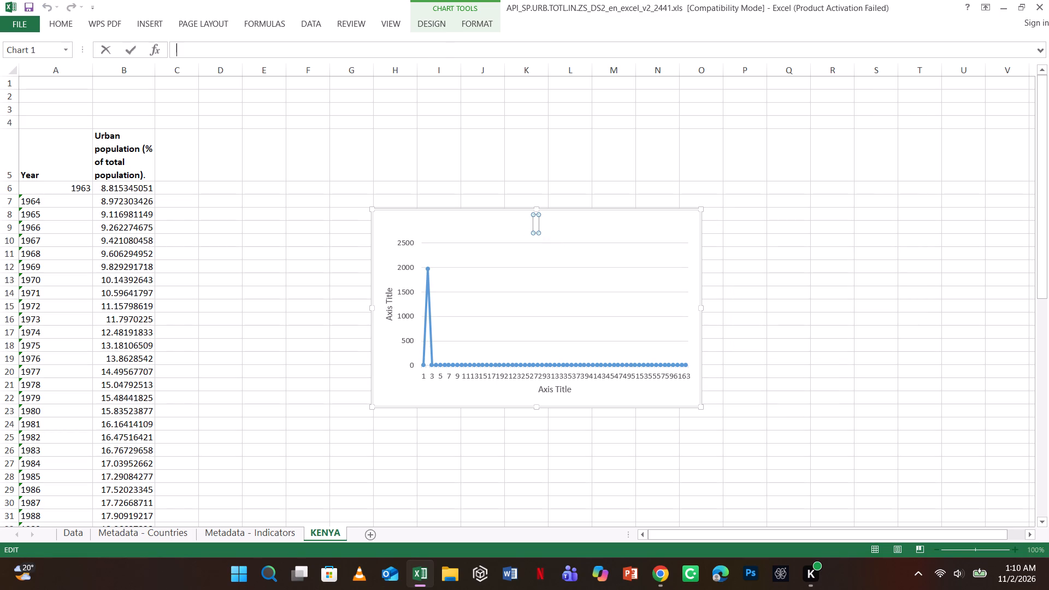
{"action": "key", "text": "ctrl+v"}
{"action": "key", "text": "Return"}
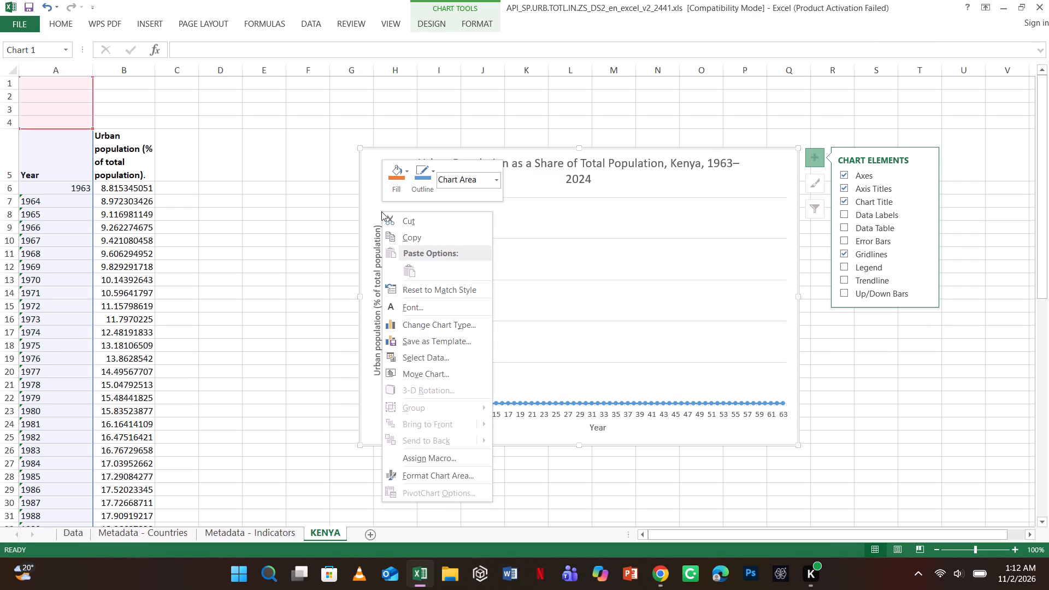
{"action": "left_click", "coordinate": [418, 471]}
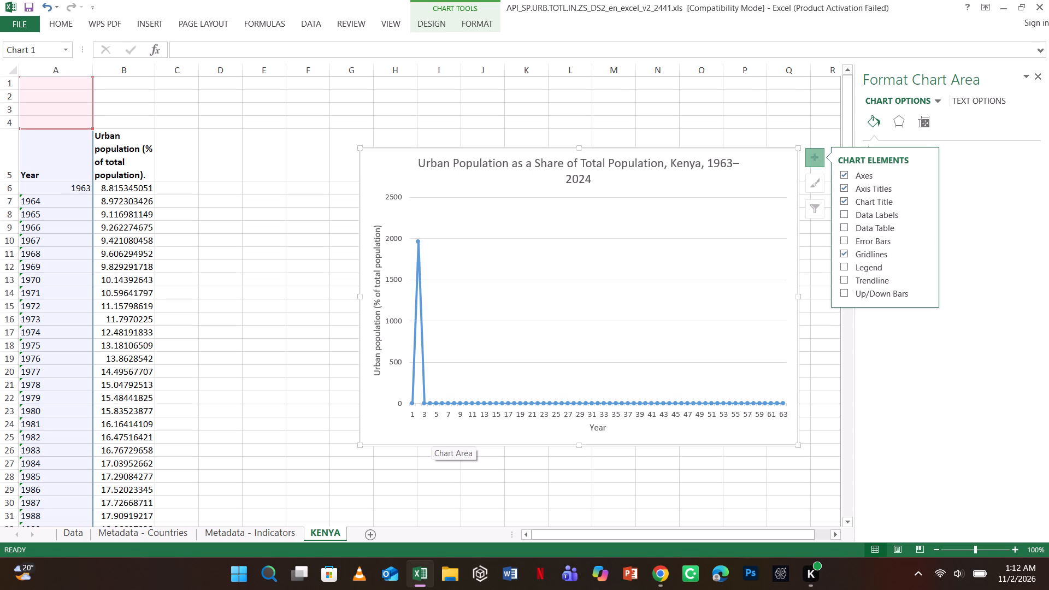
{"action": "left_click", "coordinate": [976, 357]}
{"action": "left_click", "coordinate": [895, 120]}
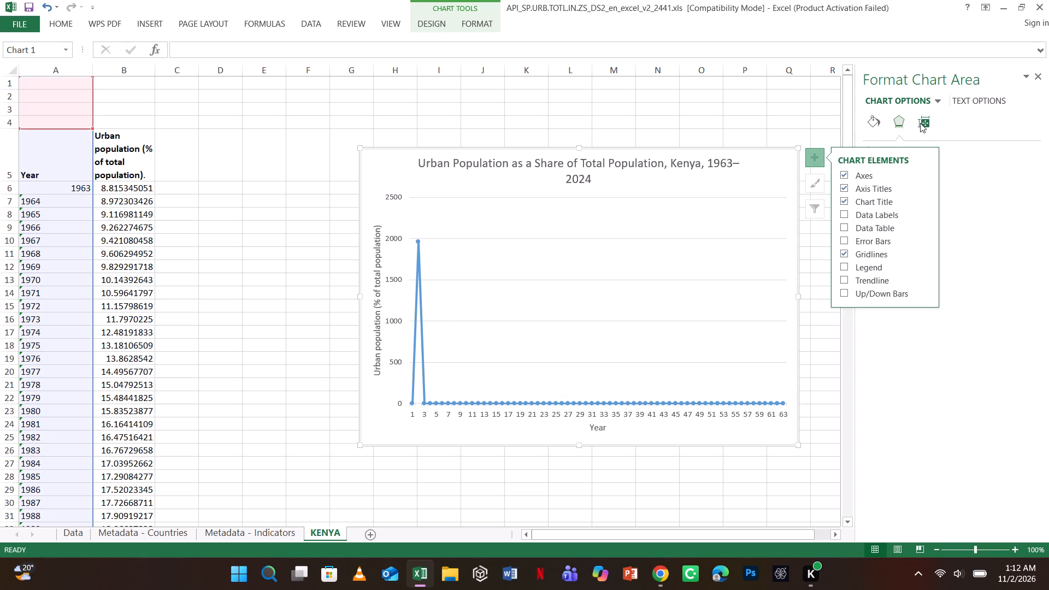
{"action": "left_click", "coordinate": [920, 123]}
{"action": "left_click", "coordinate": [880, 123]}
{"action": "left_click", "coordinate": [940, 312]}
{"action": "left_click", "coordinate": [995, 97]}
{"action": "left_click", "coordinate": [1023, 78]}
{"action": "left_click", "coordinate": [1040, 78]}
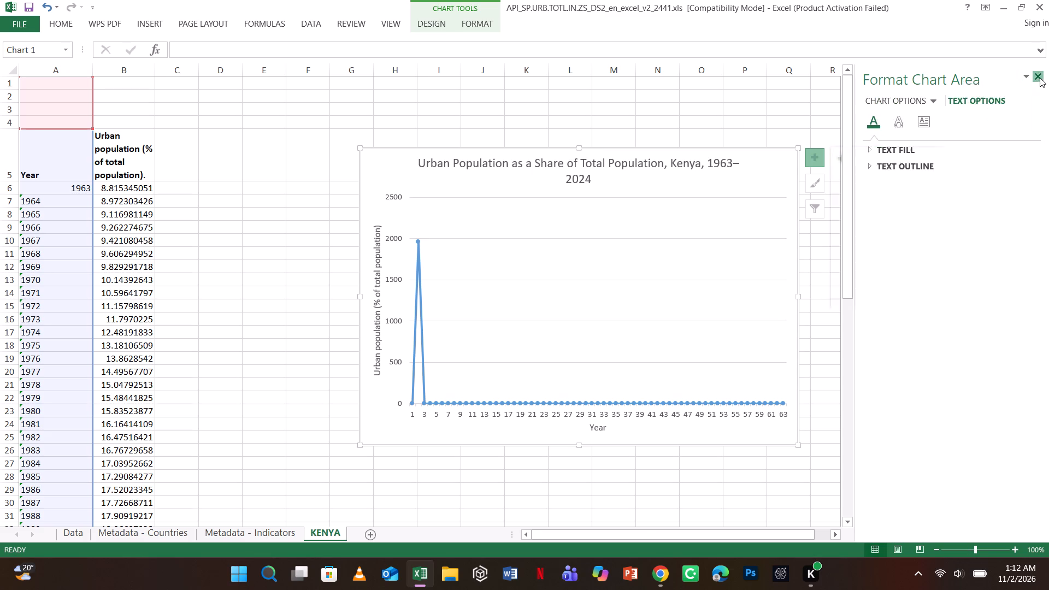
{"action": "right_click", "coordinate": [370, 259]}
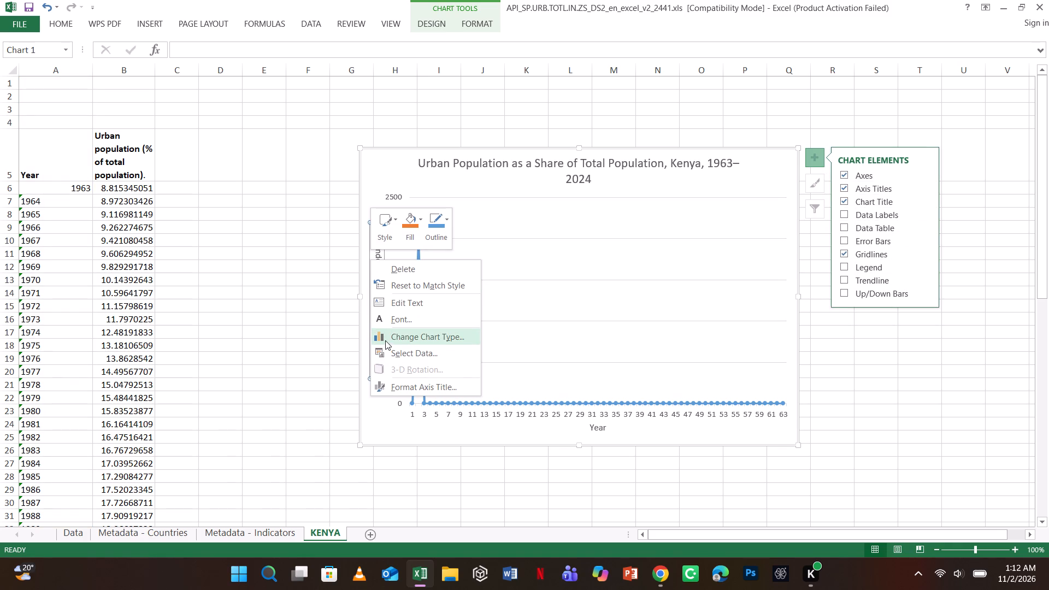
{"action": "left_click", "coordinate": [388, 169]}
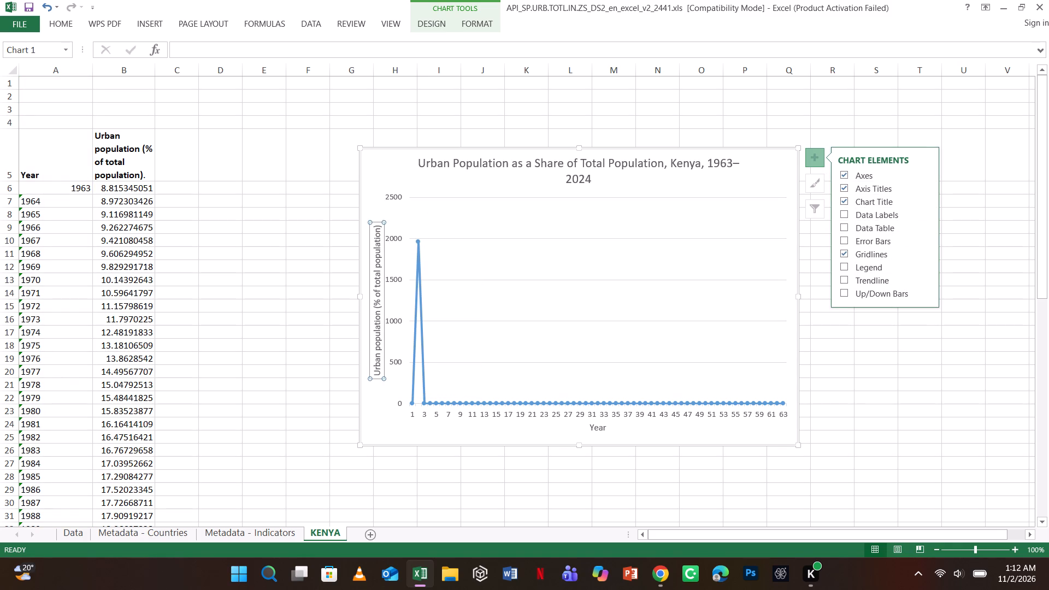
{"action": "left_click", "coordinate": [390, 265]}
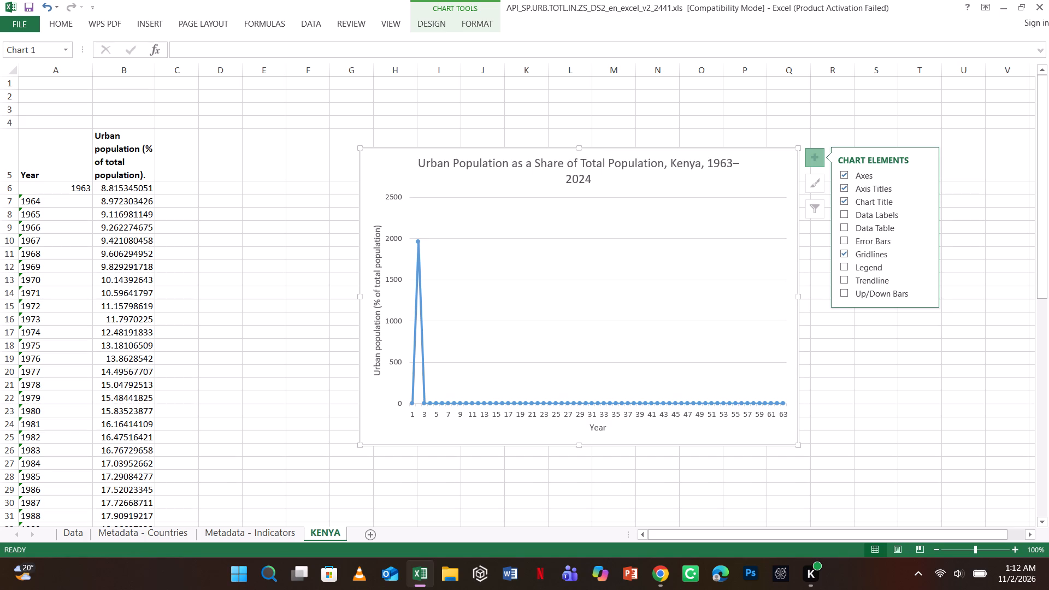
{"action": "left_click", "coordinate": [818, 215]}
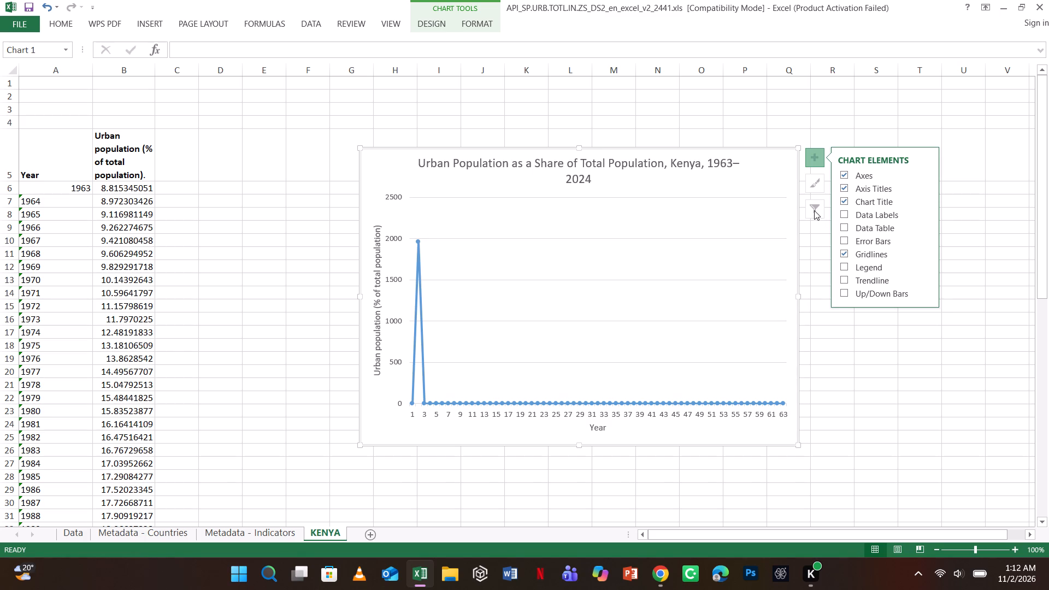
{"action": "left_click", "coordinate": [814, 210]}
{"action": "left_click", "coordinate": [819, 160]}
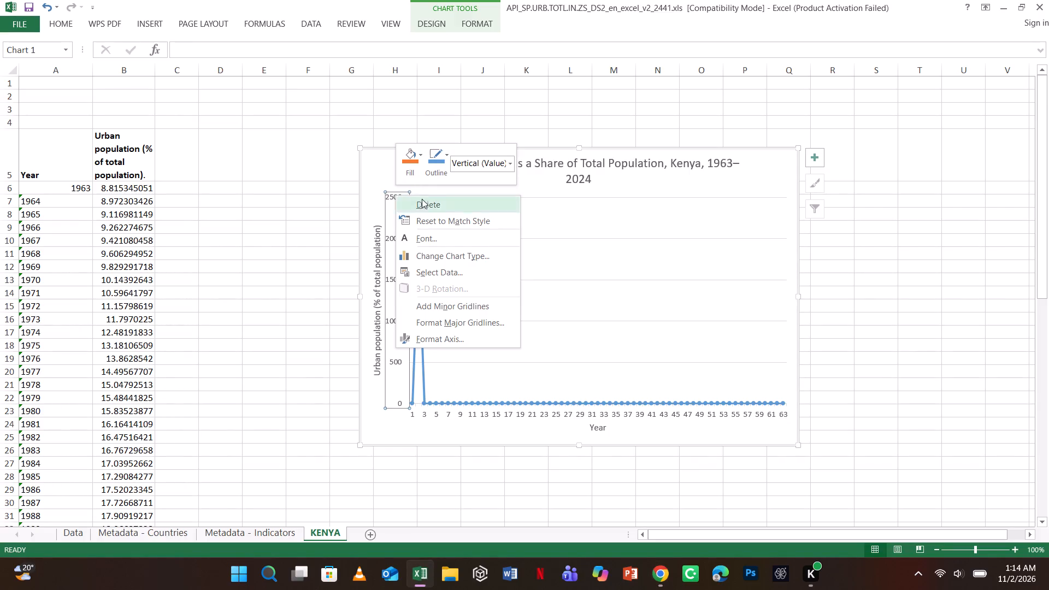
{"action": "left_click", "coordinate": [433, 335]}
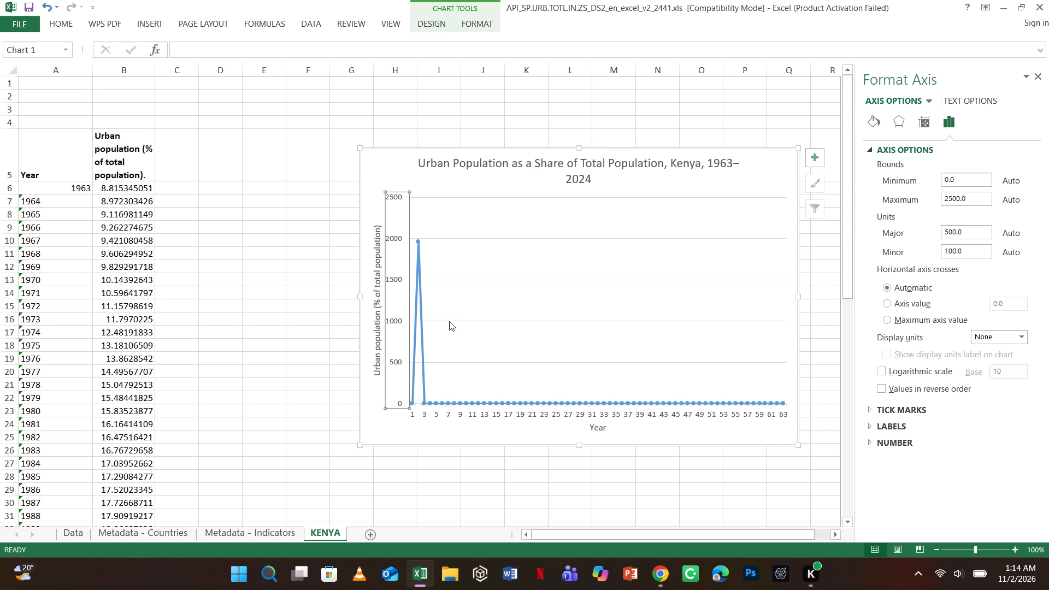
{"action": "left_click_drag", "start_coordinate": [978, 200], "coordinate": [953, 202]}
{"action": "left_click_drag", "start_coordinate": [953, 202], "coordinate": [942, 199]}
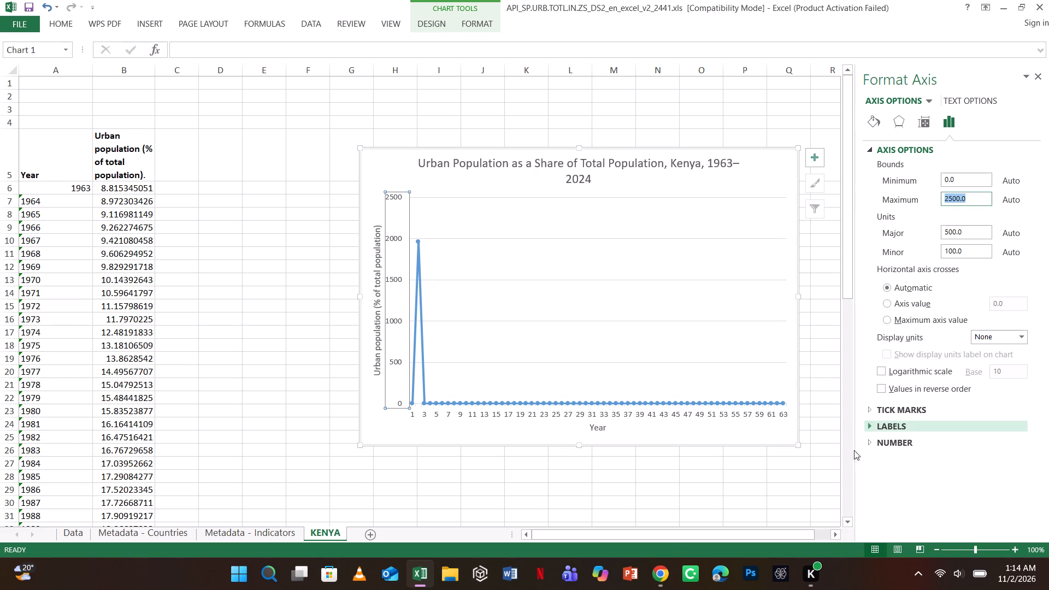
{"action": "left_click", "coordinate": [663, 571]}
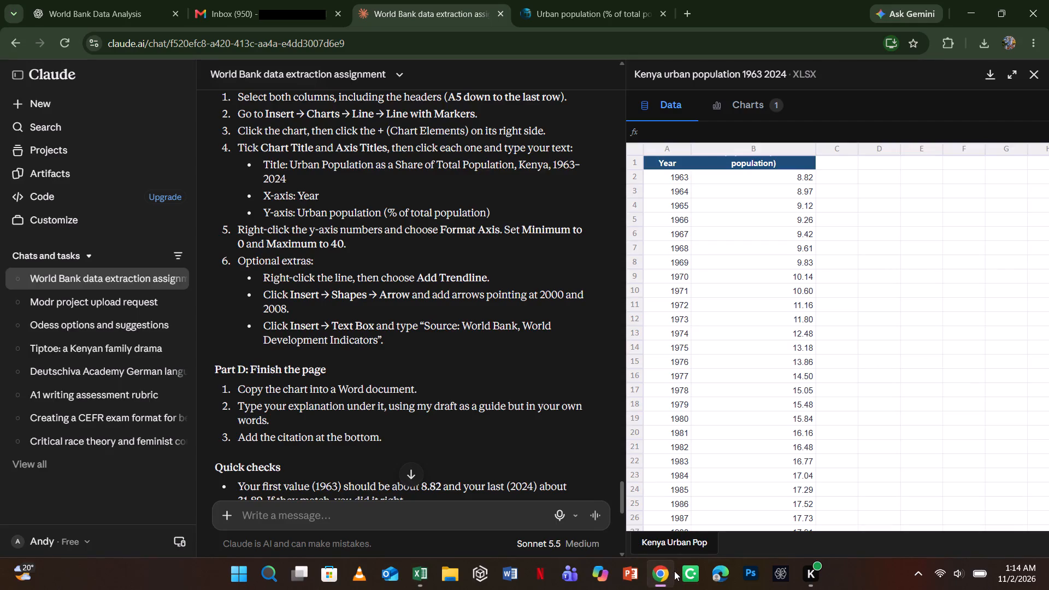
{"action": "left_click", "coordinate": [428, 574]}
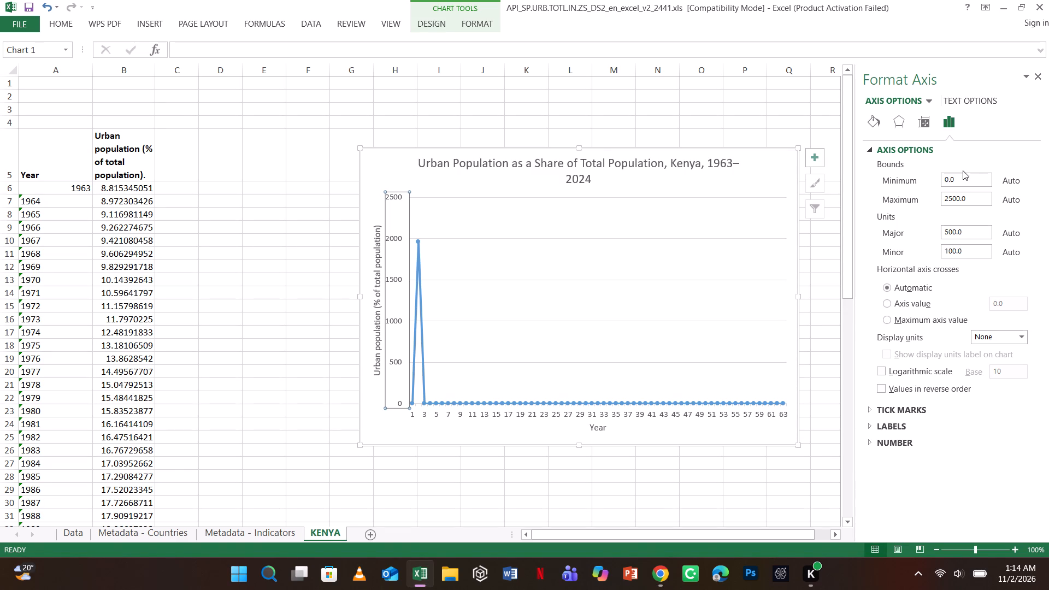
{"action": "left_click", "coordinate": [969, 198]}
{"action": "key", "text": "BackSpace"}
{"action": "key", "text": "BackSpace"}
{"action": "key", "text": "BackSpace"}
{"action": "key", "text": "BackSpace"}
{"action": "key", "text": "BackSpace"}
{"action": "key", "text": "BackSpace"}
{"action": "key", "text": "BackSpace"}
{"action": "key", "text": "BackSpace"}
{"action": "key", "text": "BackSpace"}
{"action": "key", "text": "BackSpace"}
{"action": "key", "text": "BackSpace"}
{"action": "key", "text": "BackSpace"}
{"action": "key", "text": "BackSpace"}
{"action": "key", "text": "BackSpace"}
{"action": "type", "text": "40"}
{"action": "type", "text": ".p"}
{"action": "key", "text": "Delete"}
{"action": "key", "text": "BackSpace"}
{"action": "key", "text": "0"}
{"action": "scroll", "coordinate": [932, 227], "scroll_direction": "down", "scroll_amount": 12}
{"action": "scroll", "coordinate": [934, 254], "scroll_direction": "up", "scroll_amount": 6}
{"action": "scroll", "coordinate": [926, 244], "scroll_direction": "down", "scroll_amount": 2}
{"action": "scroll", "coordinate": [926, 243], "scroll_direction": "up", "scroll_amount": 5}
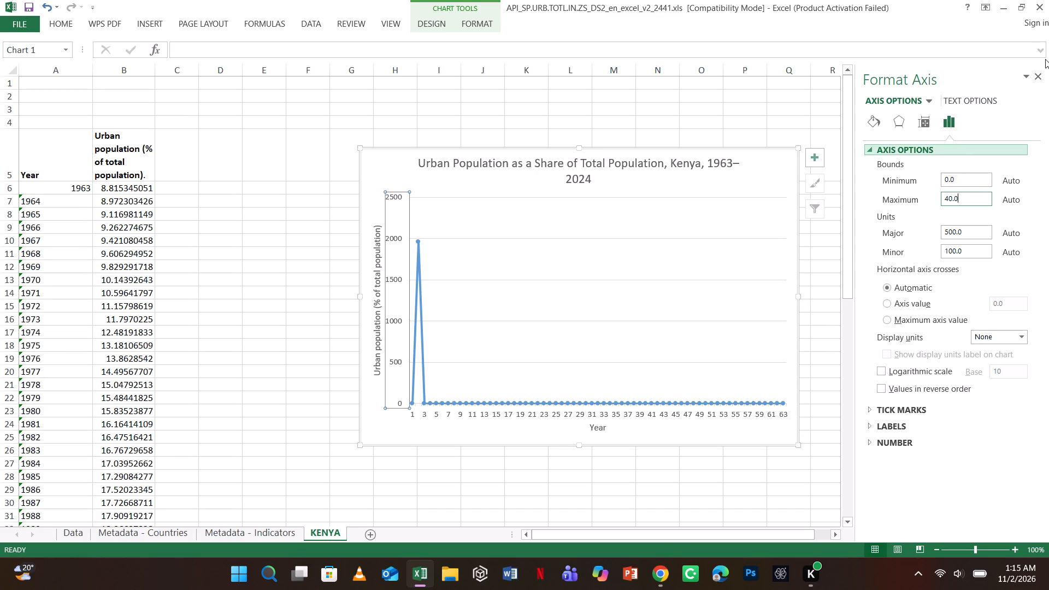
{"action": "left_click", "coordinate": [887, 440]}
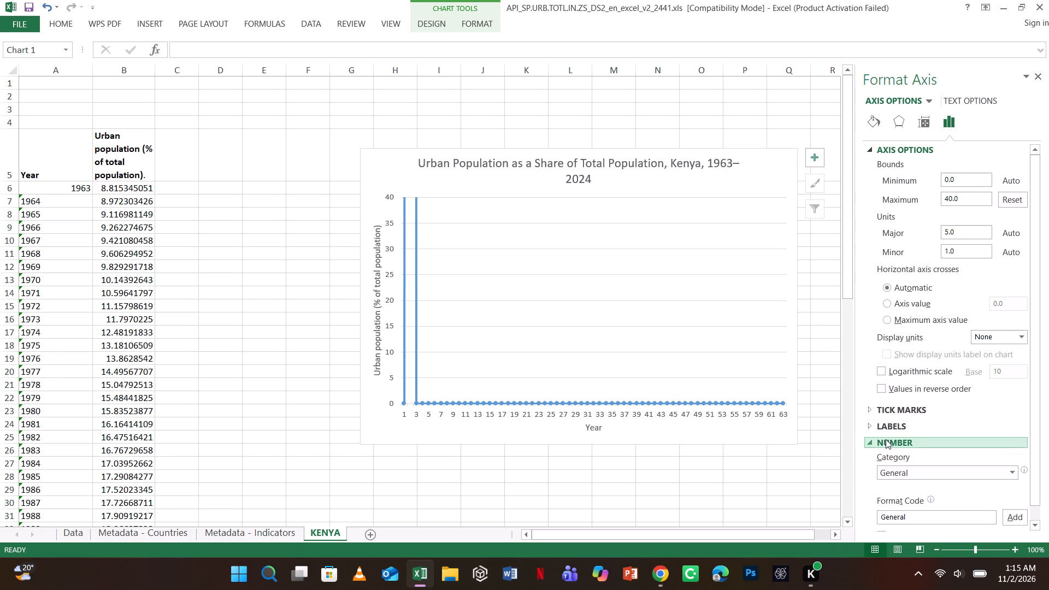
{"action": "left_click", "coordinate": [1040, 78]}
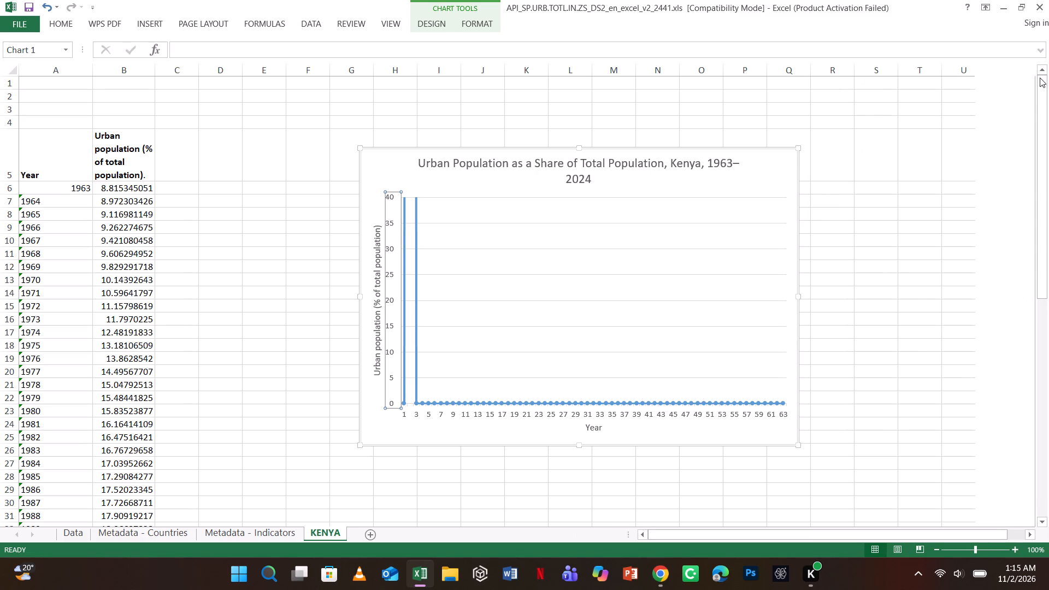
{"action": "left_click", "coordinate": [419, 462]}
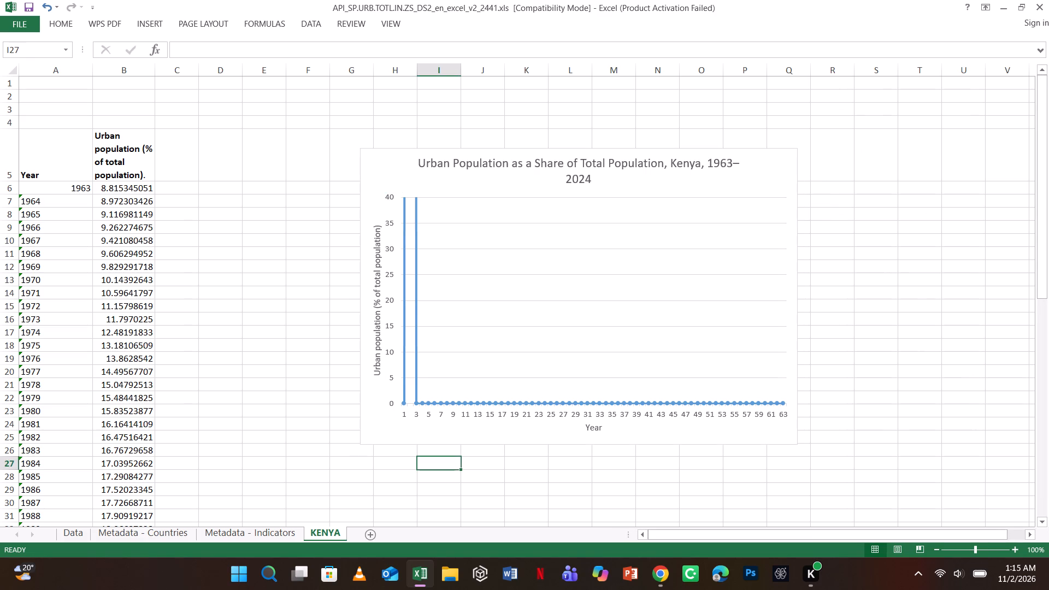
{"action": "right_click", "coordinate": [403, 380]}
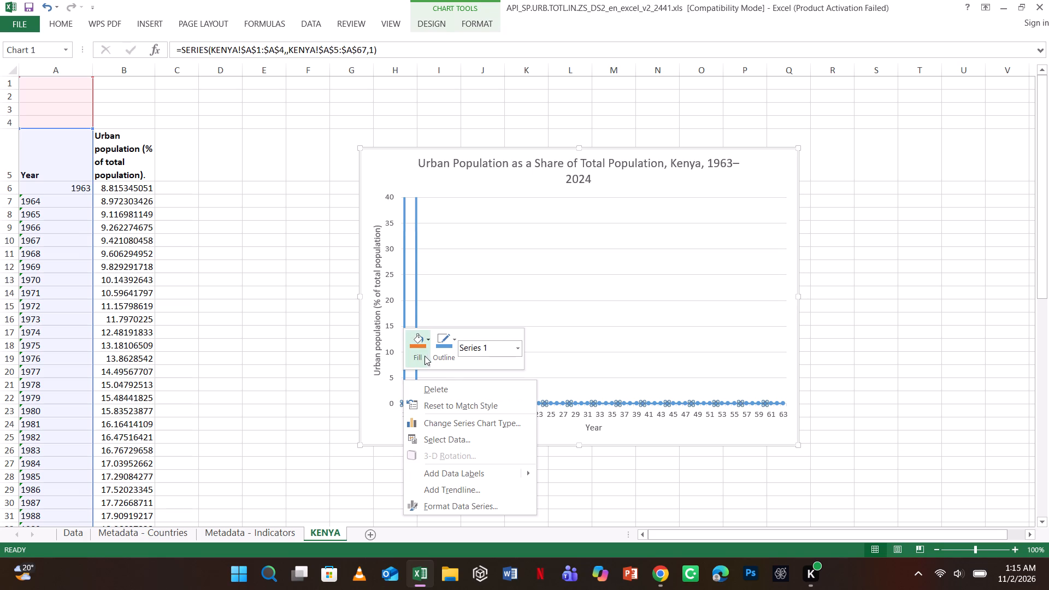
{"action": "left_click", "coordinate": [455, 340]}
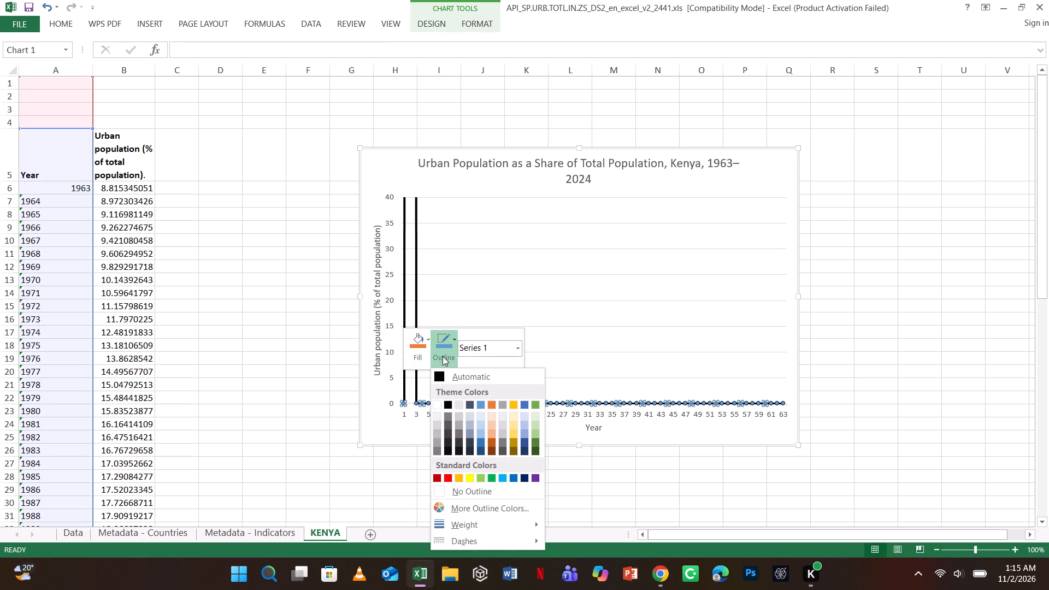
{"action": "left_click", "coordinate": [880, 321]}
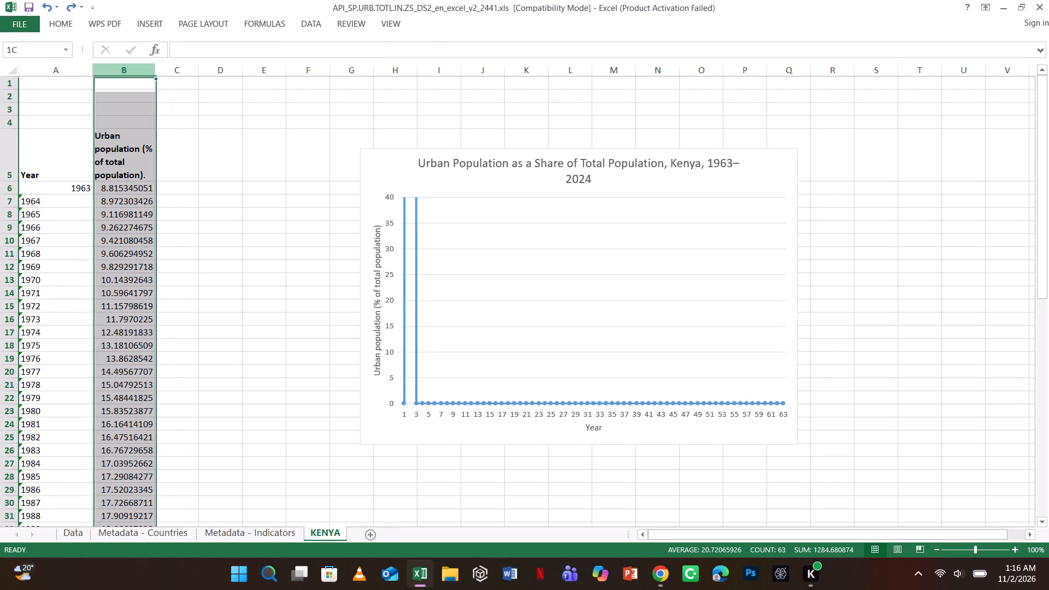
{"action": "left_click", "coordinate": [140, 24]}
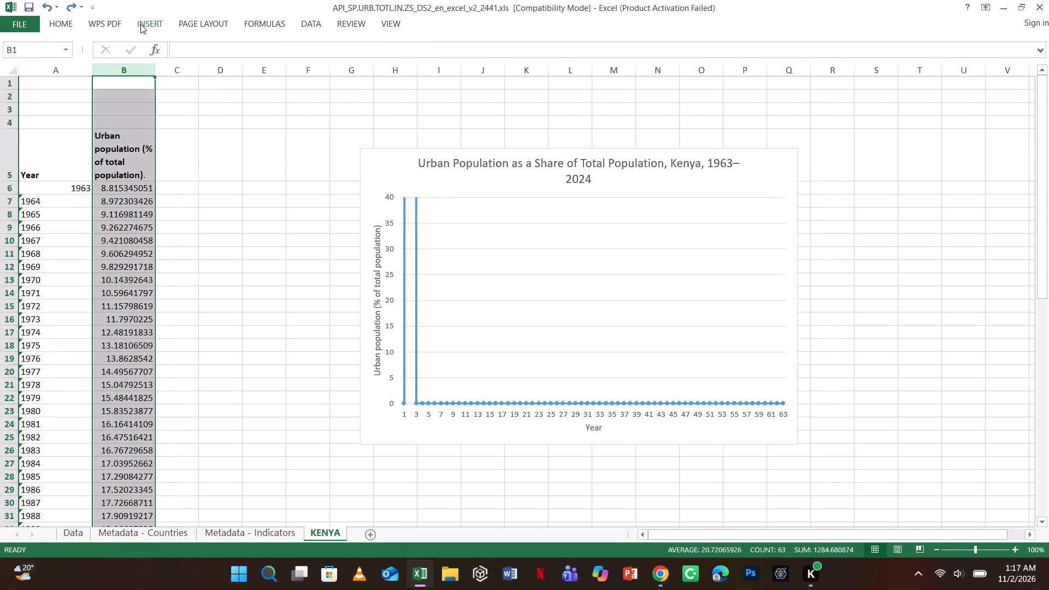
{"action": "left_click", "coordinate": [207, 169]}
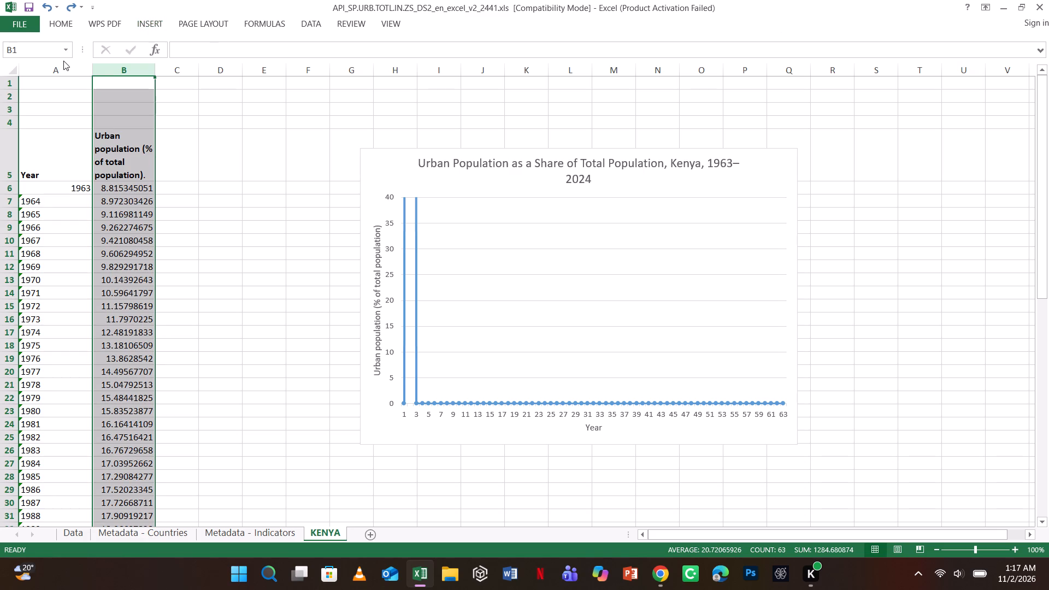
{"action": "left_click", "coordinate": [62, 66]}
{"action": "left_click_drag", "start_coordinate": [61, 73], "coordinate": [129, 85]}
{"action": "left_click", "coordinate": [150, 19]}
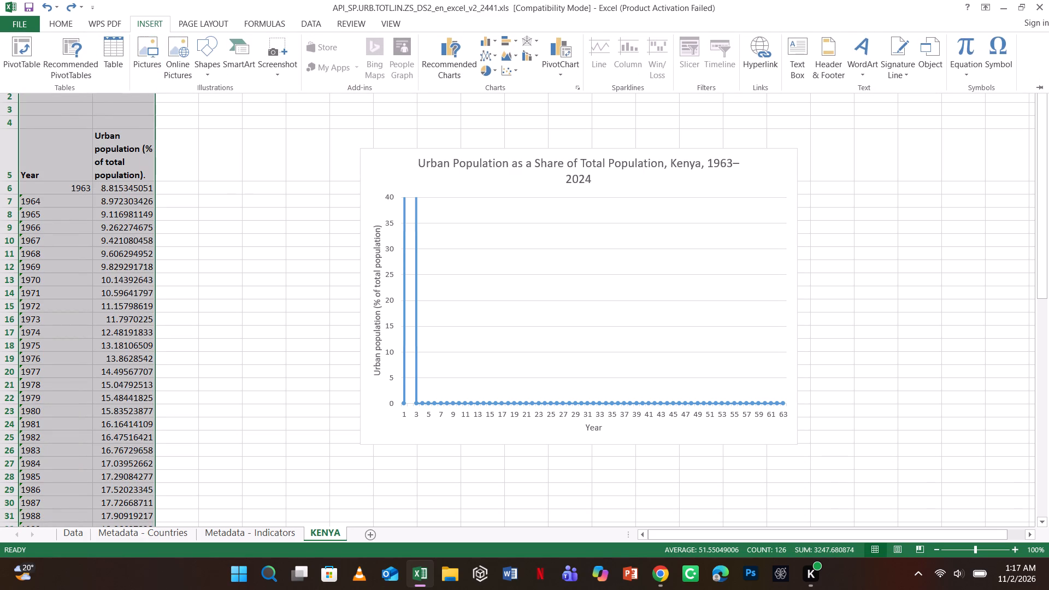
{"action": "left_click", "coordinate": [485, 59]}
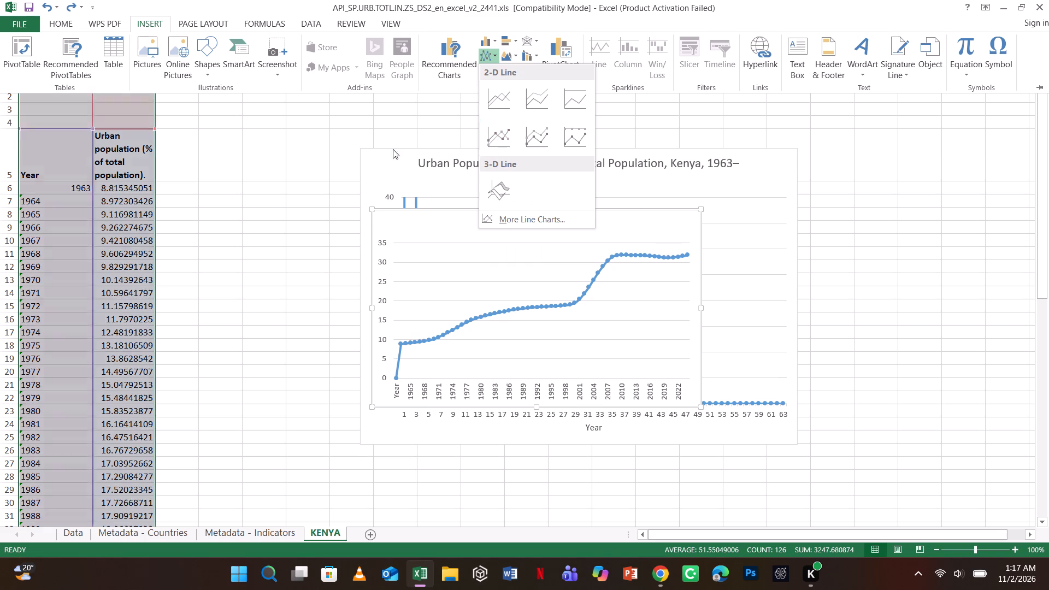
{"action": "left_click", "coordinate": [336, 151]}
Delete the existing chart that plots the wrong data from the KENYA sheet.
{"action": "left_click", "coordinate": [376, 169]}
{"action": "left_click", "coordinate": [390, 166]}
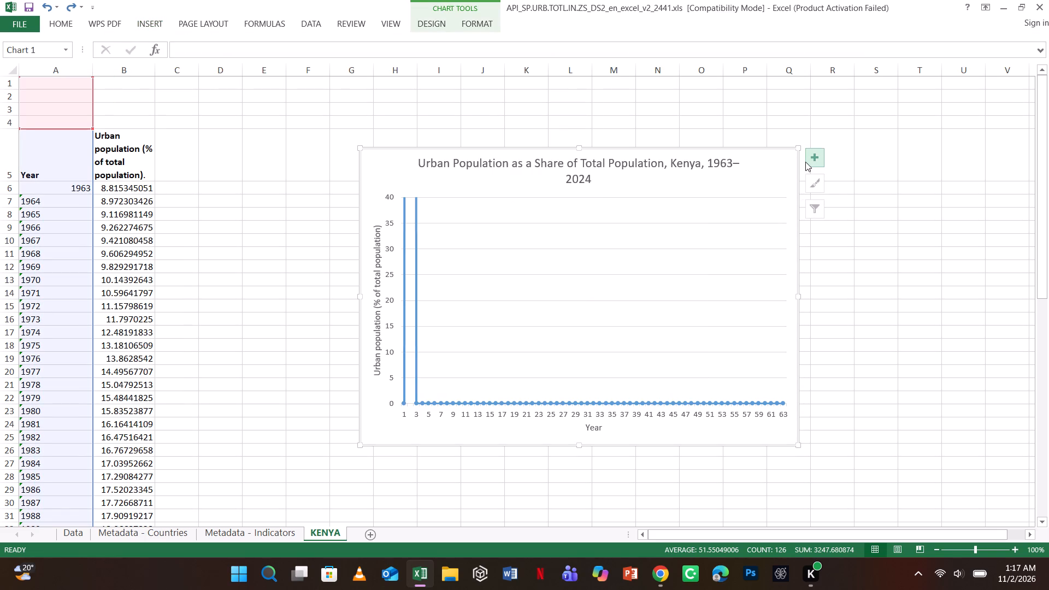
{"action": "right_click", "coordinate": [729, 210]}
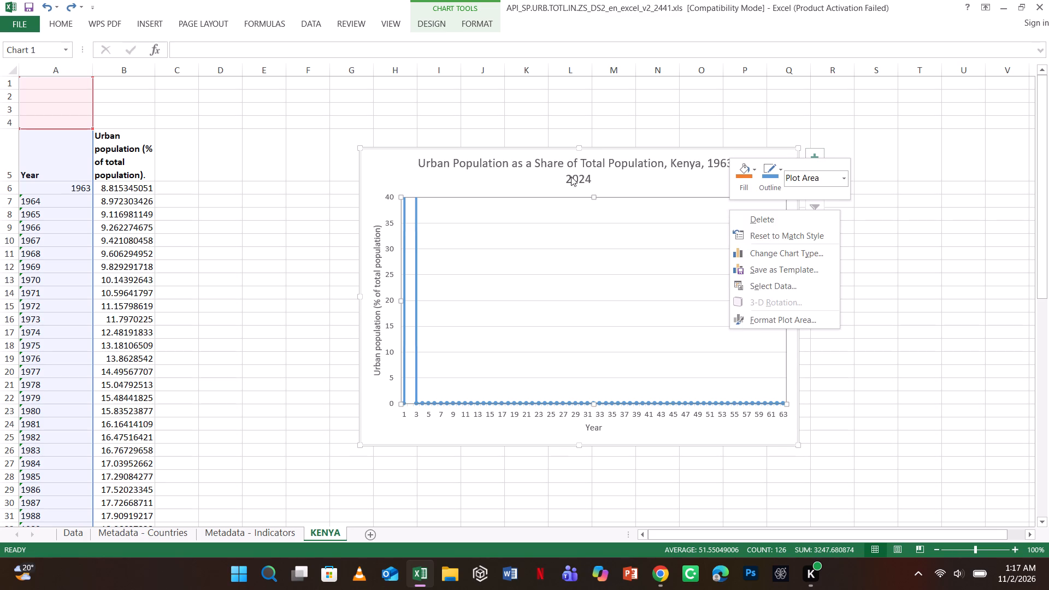
{"action": "right_click", "coordinate": [420, 157]}
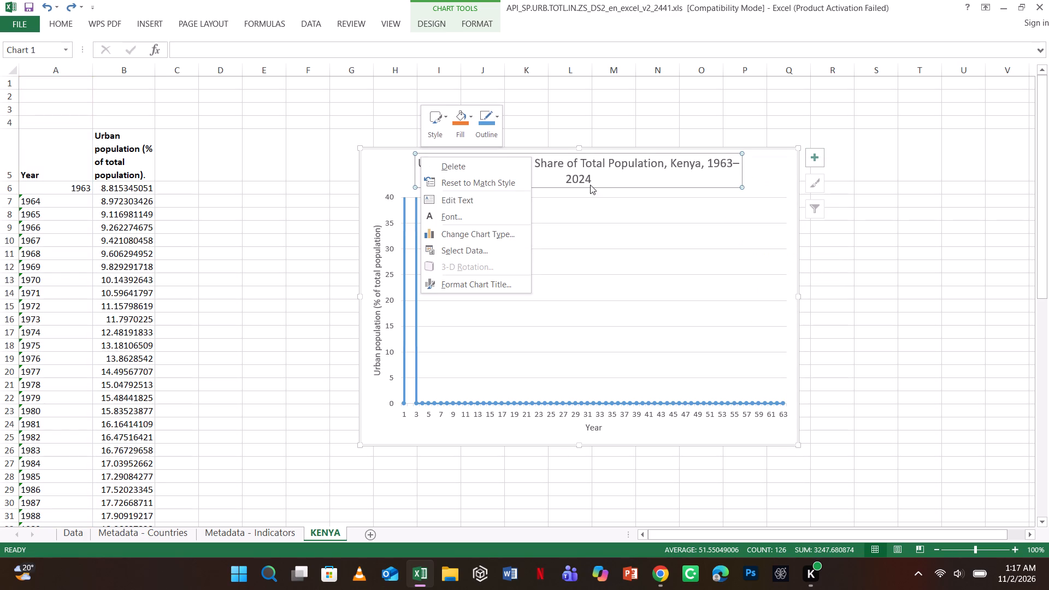
{"action": "left_click", "coordinate": [387, 169]}
{"action": "right_click", "coordinate": [386, 168]}
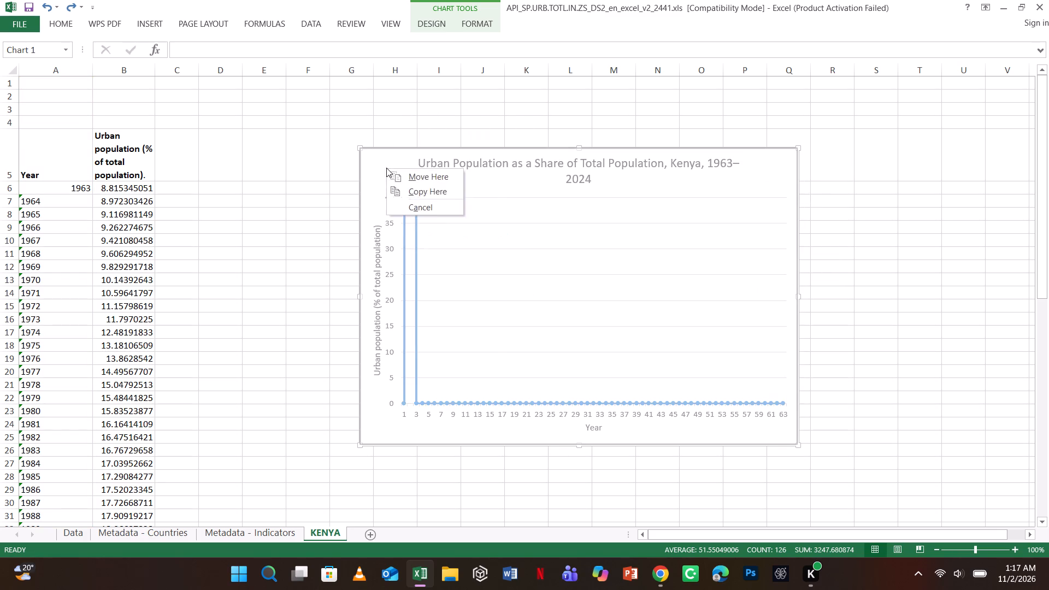
{"action": "right_click", "coordinate": [386, 168]}
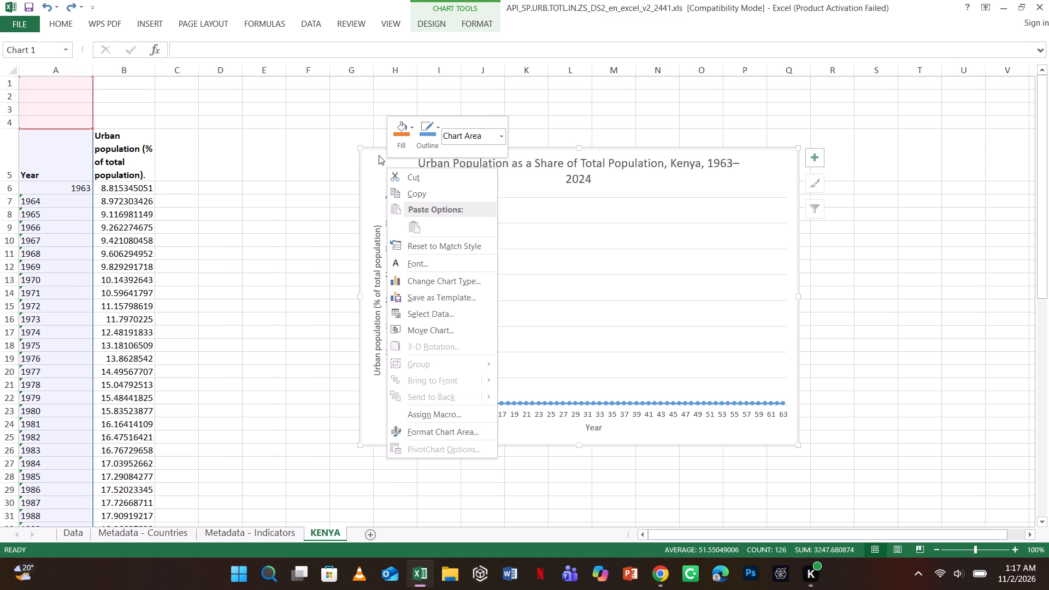
{"action": "right_click", "coordinate": [378, 155]}
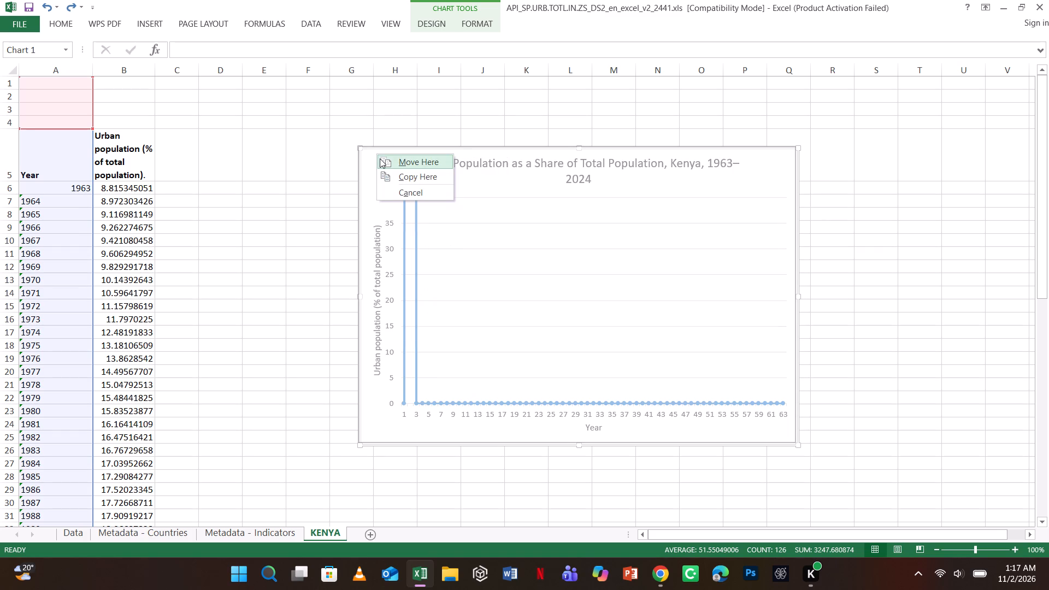
{"action": "key", "text": "BackSpace"}
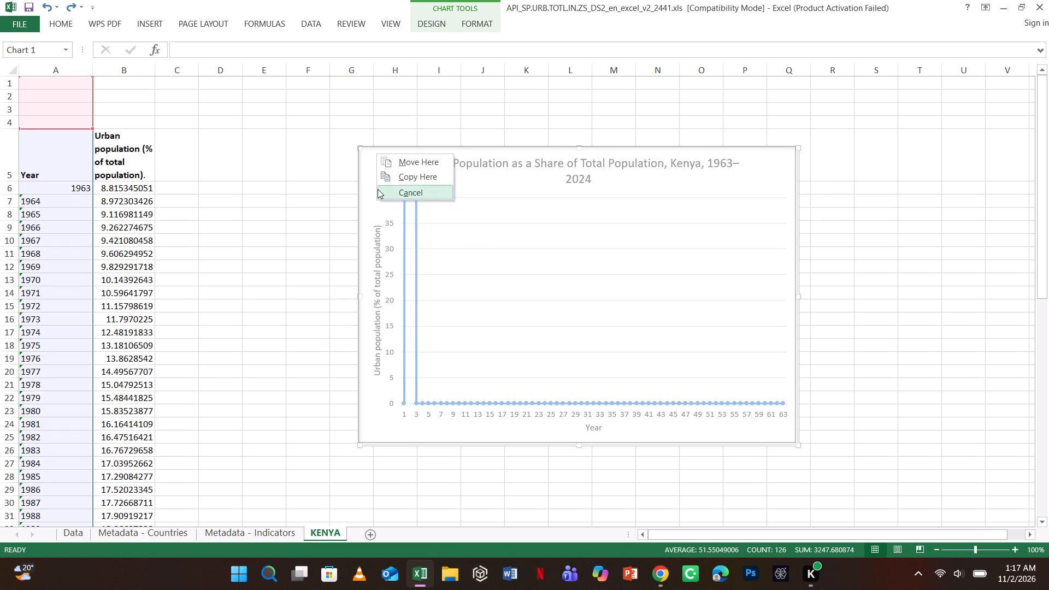
{"action": "left_click", "coordinate": [378, 189]}
{"action": "right_click", "coordinate": [376, 172]}
{"action": "left_click", "coordinate": [376, 171]}
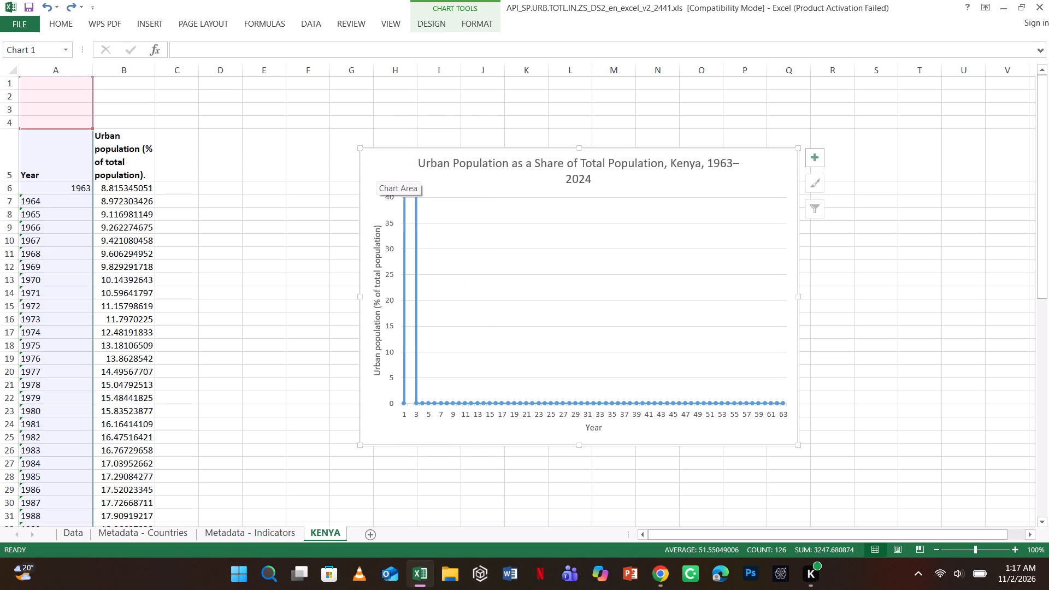
{"action": "key", "text": "Delete"}
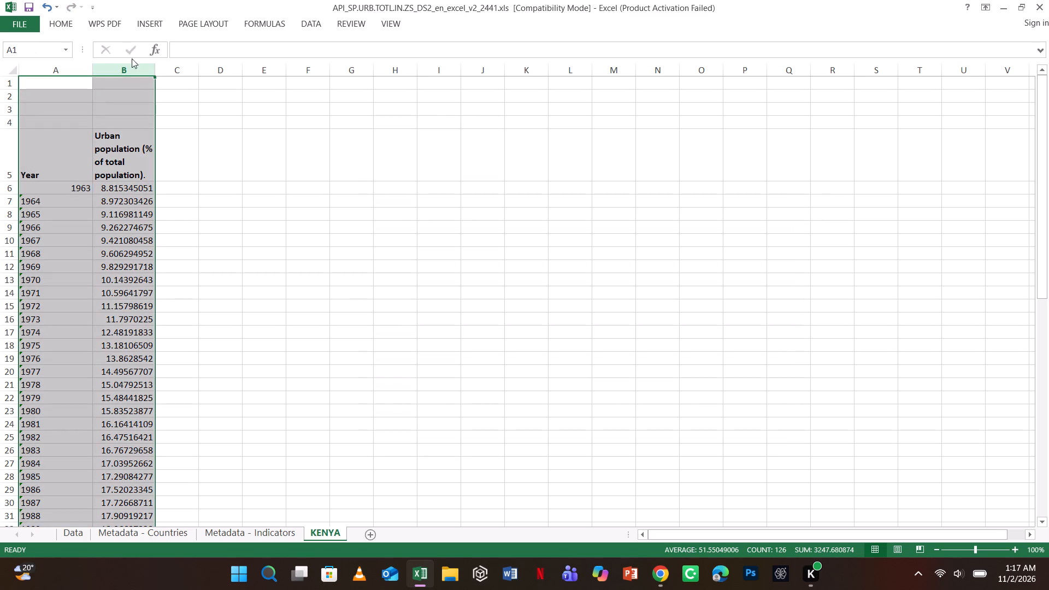
Insert a 2-D line chart with markers from the selected Year and Urban population columns.
{"action": "left_click", "coordinate": [142, 28]}
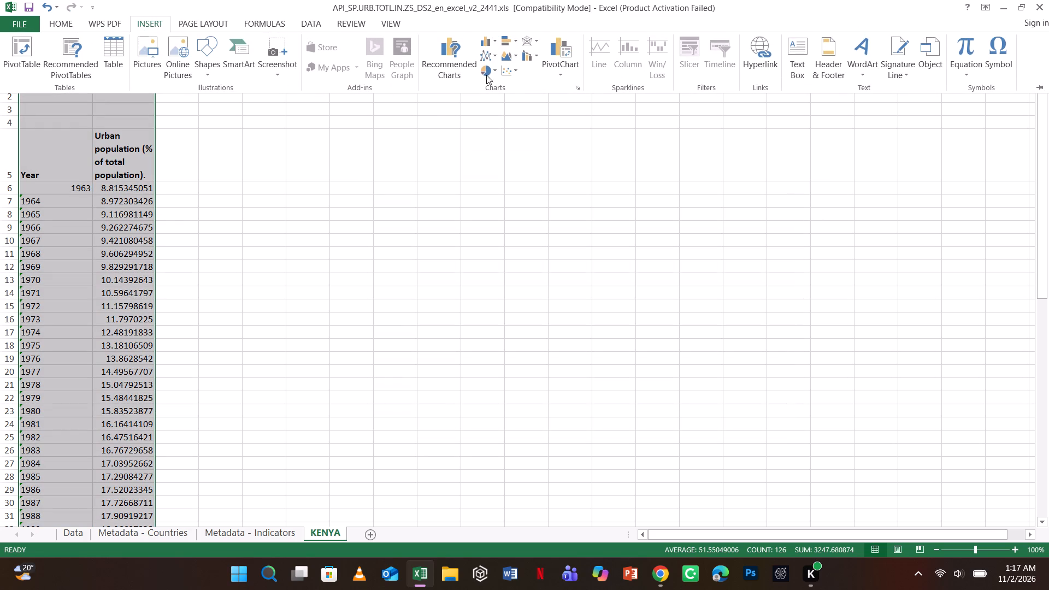
{"action": "left_click", "coordinate": [493, 57]}
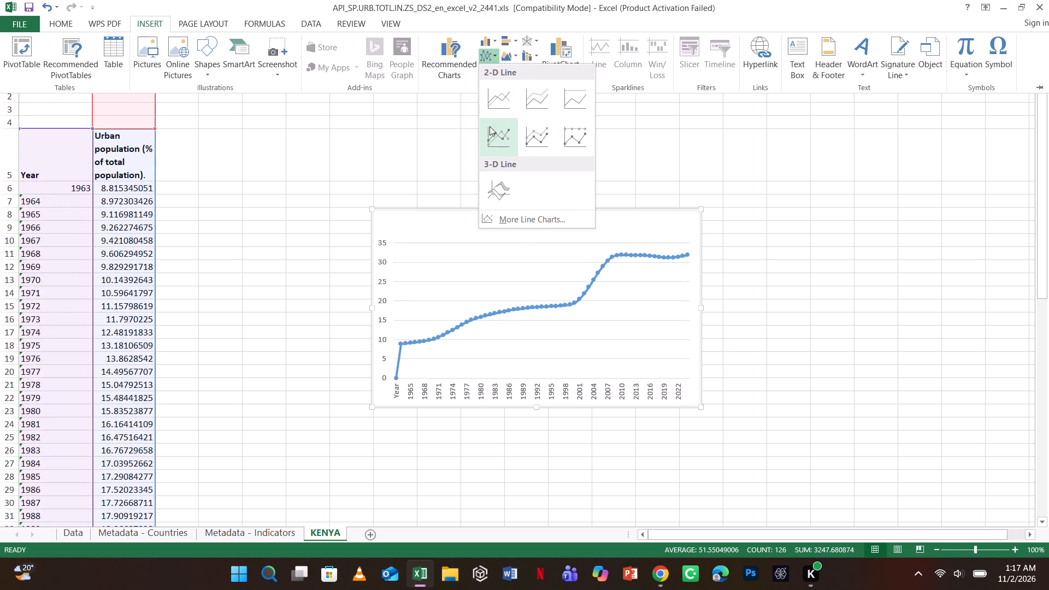
{"action": "left_click", "coordinate": [490, 127]}
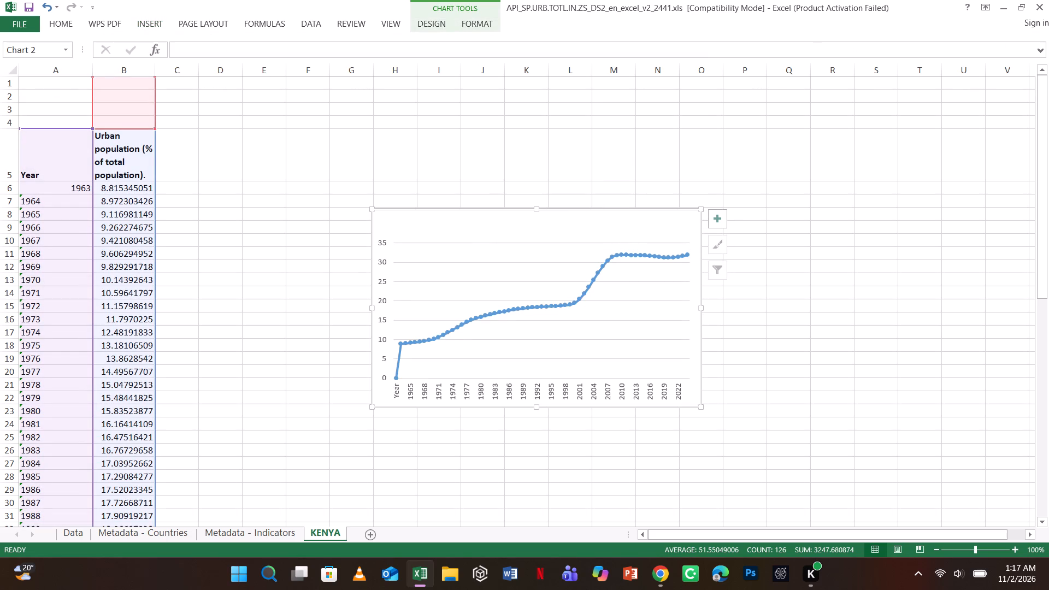
Add axis titles to the new line chart.
{"action": "left_click", "coordinate": [724, 228]}
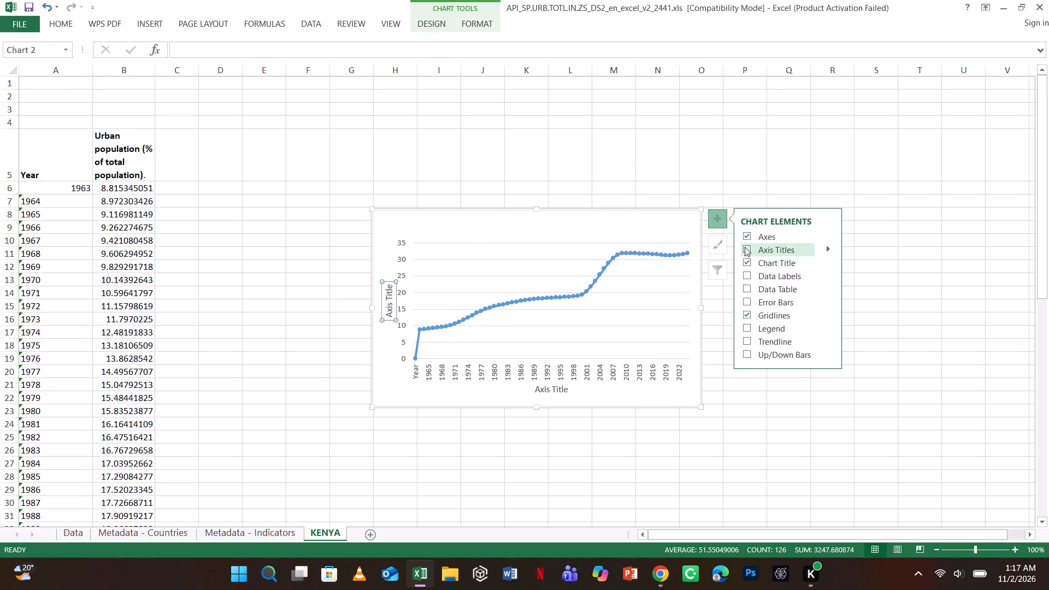
{"action": "left_click", "coordinate": [745, 246]}
{"action": "left_click", "coordinate": [825, 262]}
{"action": "left_click", "coordinate": [858, 269]}
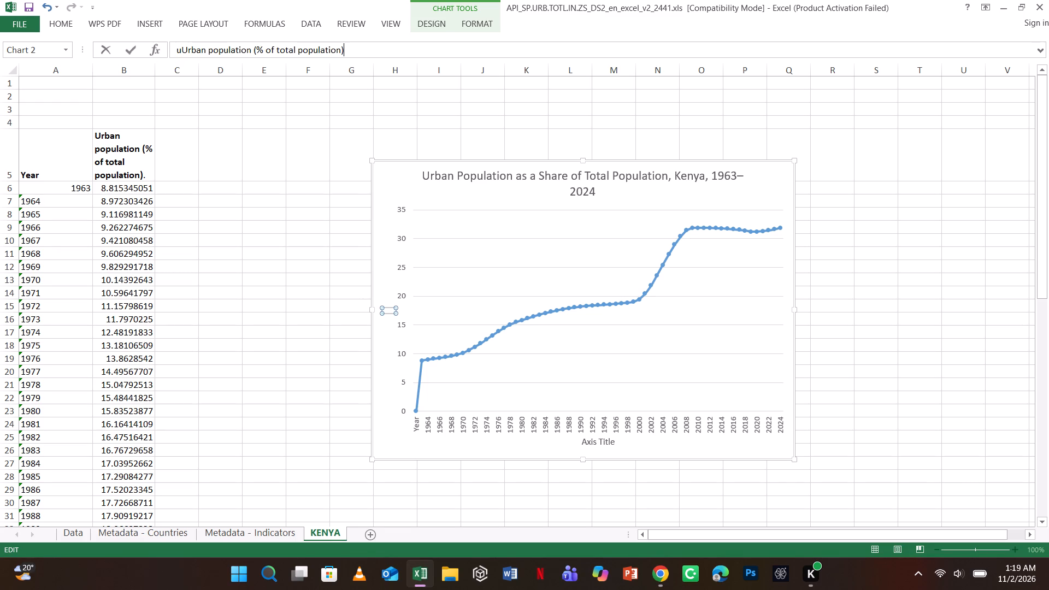
{"action": "key", "text": "BackSpace"}
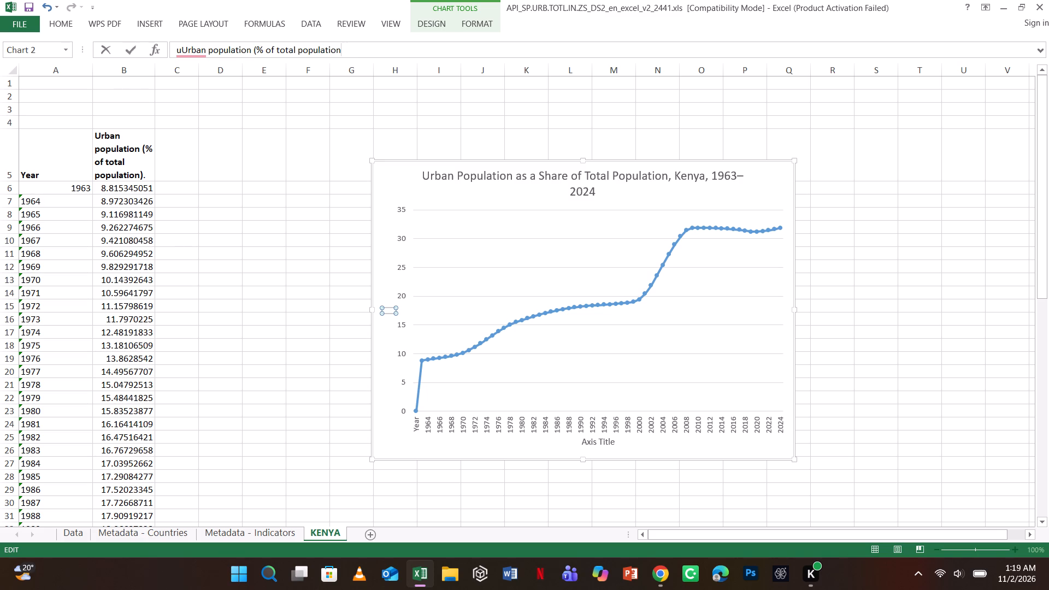
{"action": "key", "text": "shift+parenright"}
{"action": "left_click", "coordinate": [180, 52]}
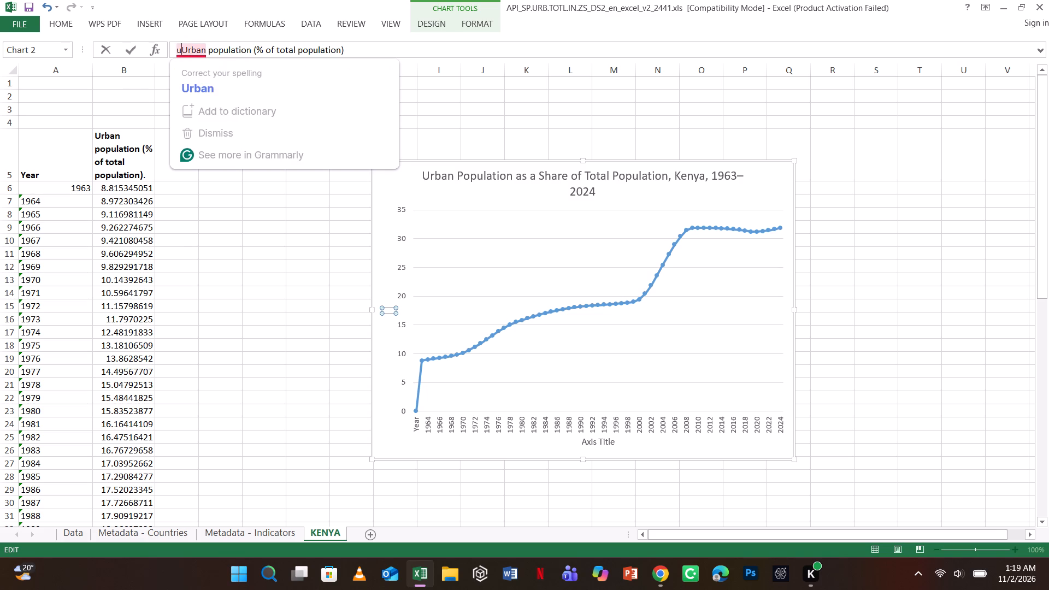
{"action": "key", "text": "BackSpace"}
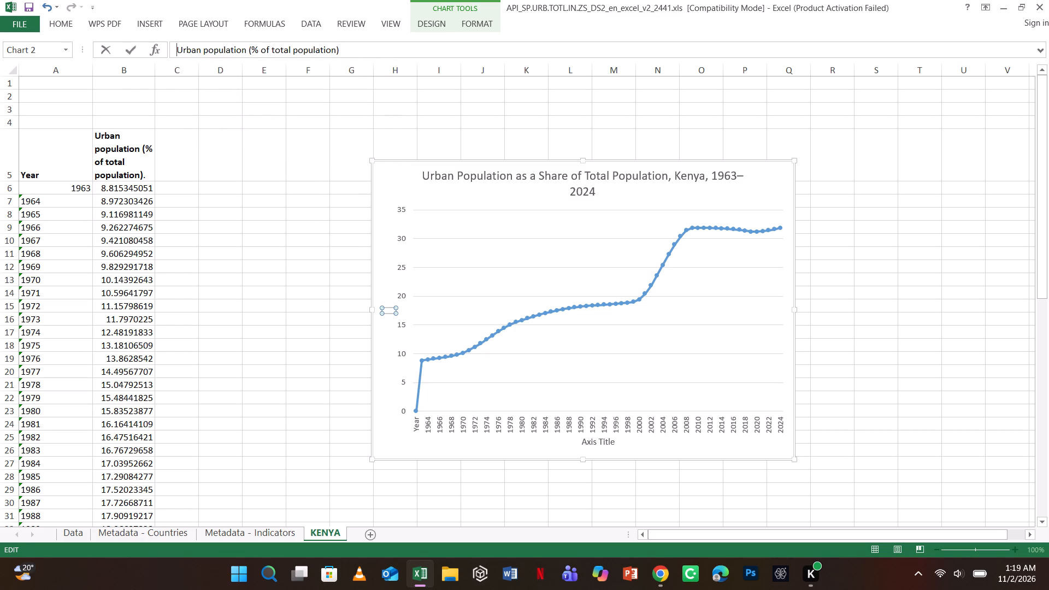
{"action": "key", "text": "Return"}
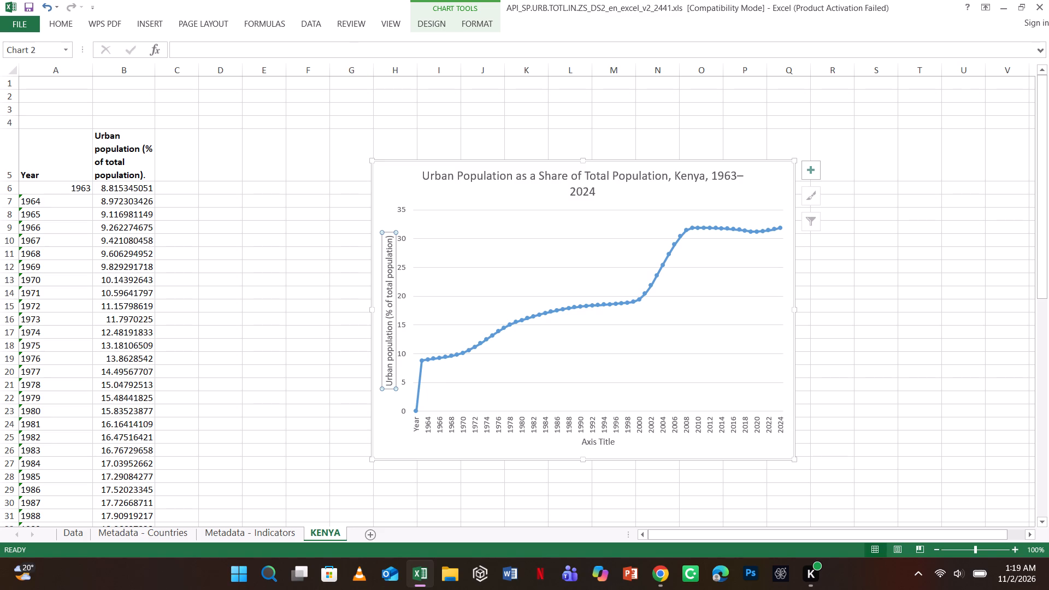
Replace the horizontal axis title's placeholder text with "Year".
{"action": "left_click", "coordinate": [588, 439]}
{"action": "left_click", "coordinate": [616, 445]}
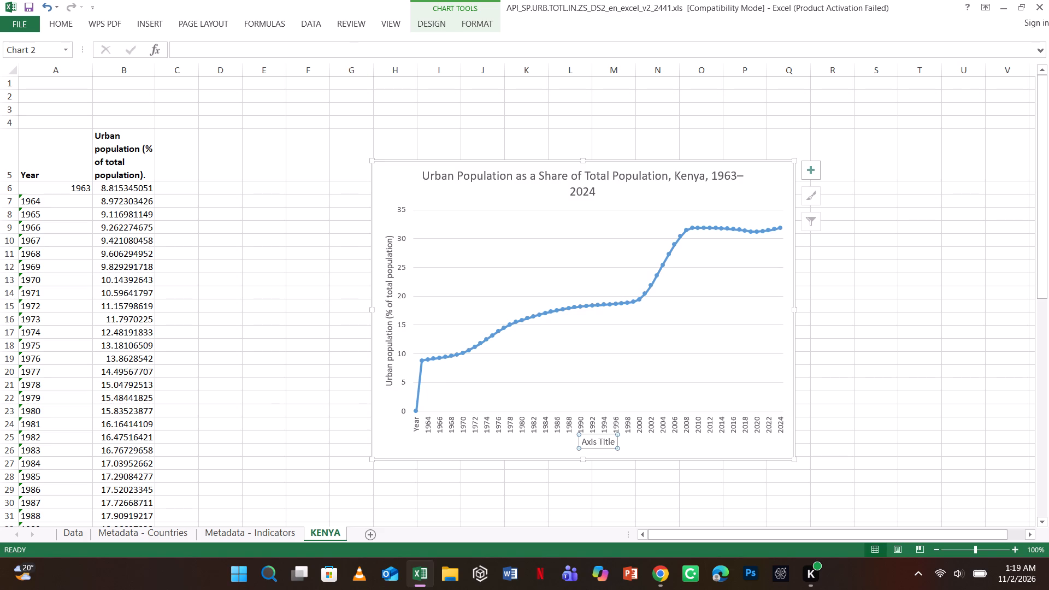
{"action": "left_click", "coordinate": [615, 441]}
{"action": "key", "text": "BackSpace"}
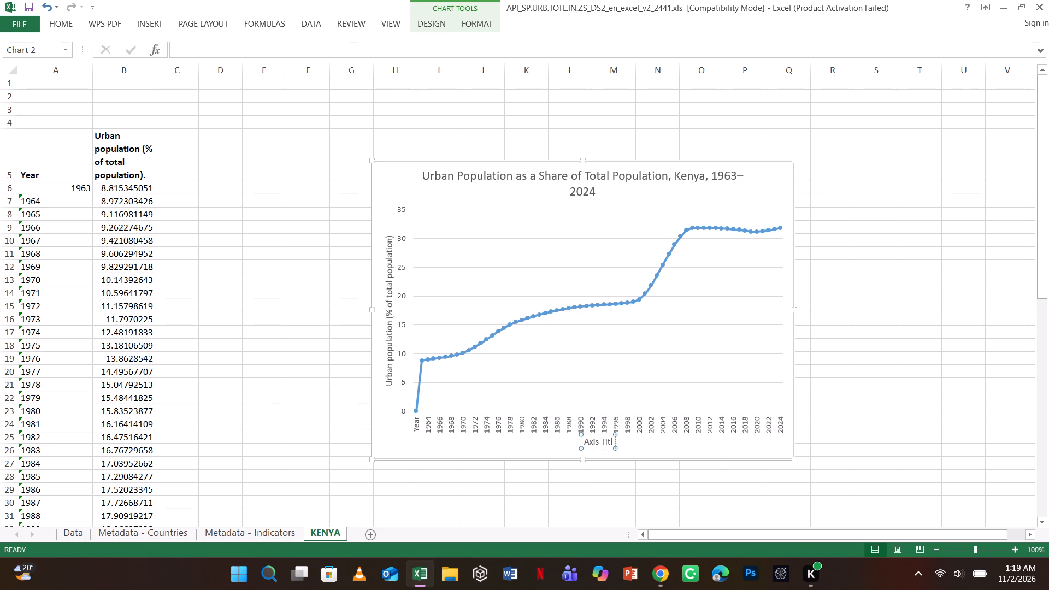
{"action": "key", "text": "BackSpace"}
{"action": "key", "text": "BackSpace"}
{"action": "key", "text": "BackSpace"}
{"action": "key", "text": "BackSpace"}
{"action": "key", "text": "BackSpace"}
{"action": "key", "text": "BackSpace"}
{"action": "key", "text": "BackSpace"}
{"action": "key", "text": "BackSpace"}
{"action": "key", "text": "BackSpace"}
{"action": "key", "text": "BackSpace"}
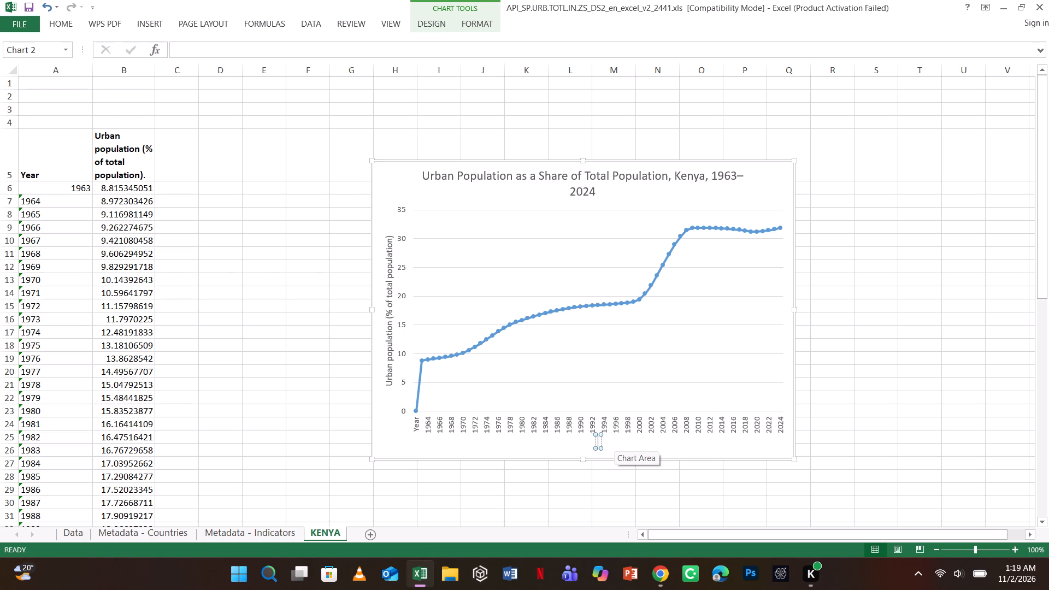
{"action": "type", "text": "ear"}
{"action": "left_click", "coordinate": [329, 296]}
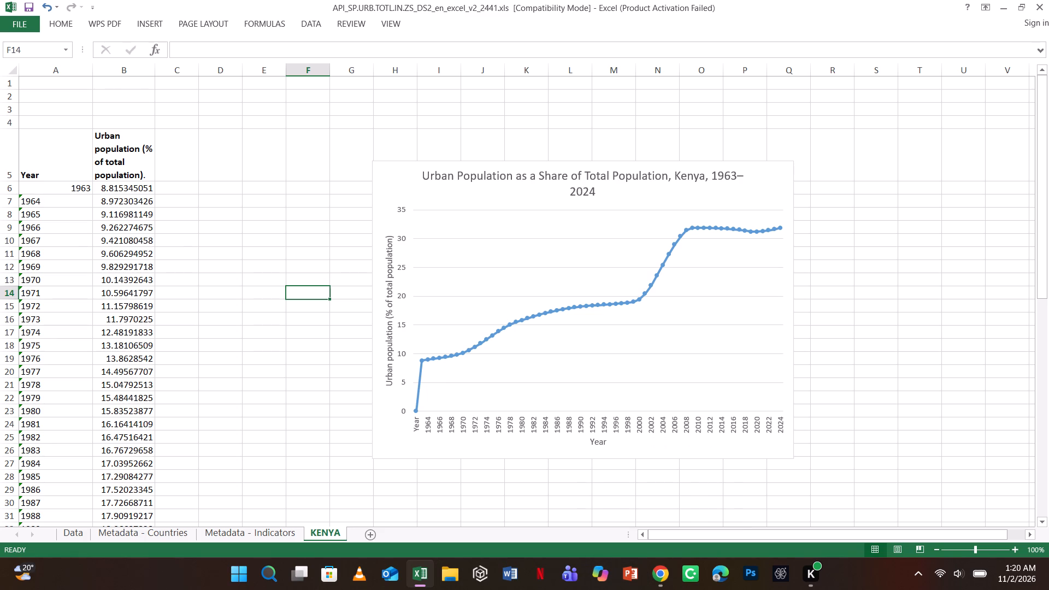
Set the maximum bound of the Excel chart's vertical axis to 40.
{"action": "right_click", "coordinate": [398, 211]}
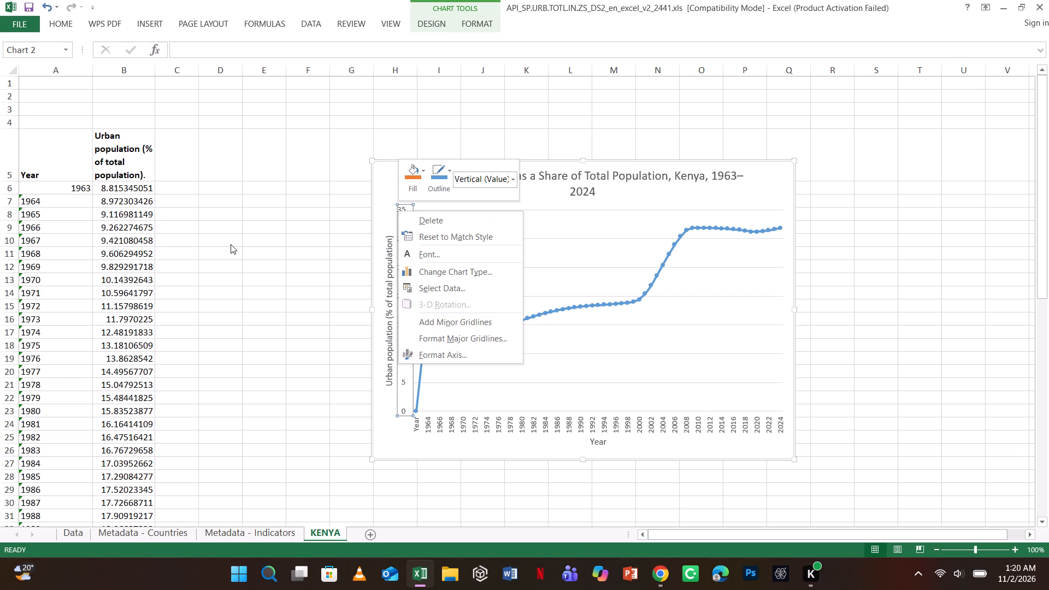
{"action": "left_click", "coordinate": [432, 350]}
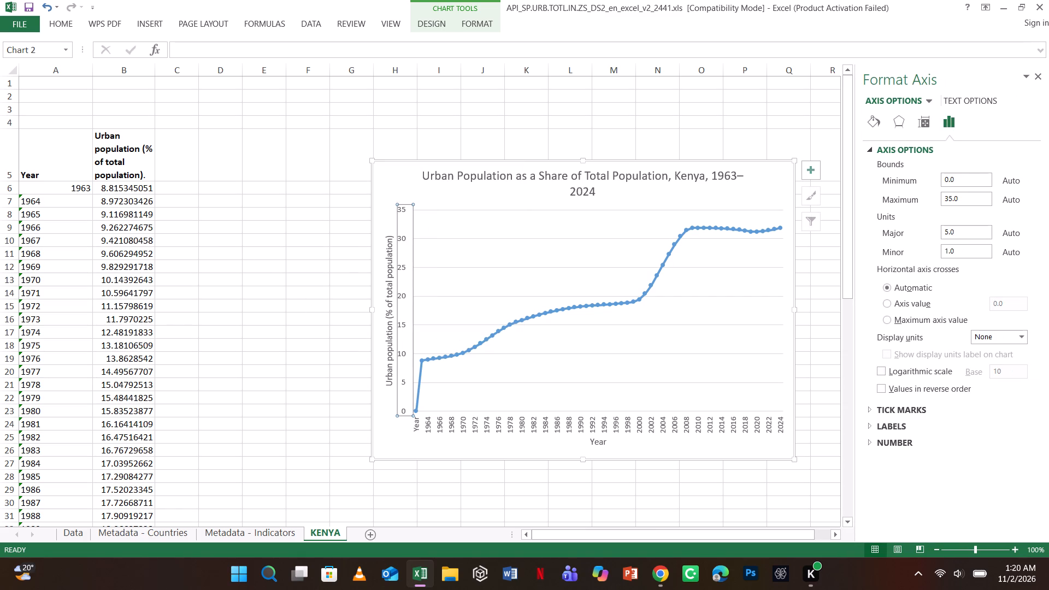
{"action": "left_click", "coordinate": [964, 199]}
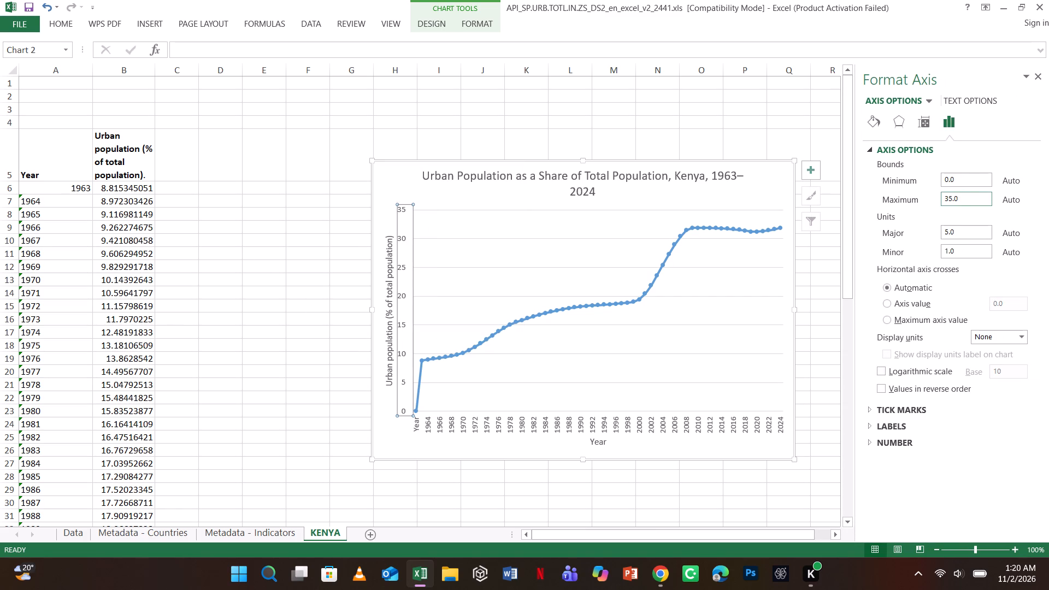
{"action": "left_click", "coordinate": [952, 199]}
{"action": "key", "text": "BackSpace"}
{"action": "key", "text": "BackSpace"}
{"action": "type", "text": "30"}
{"action": "key", "text": "BackSpace"}
{"action": "key", "text": "BackSpace"}
{"action": "type", "text": "40"}
{"action": "left_click", "coordinate": [1040, 77]}
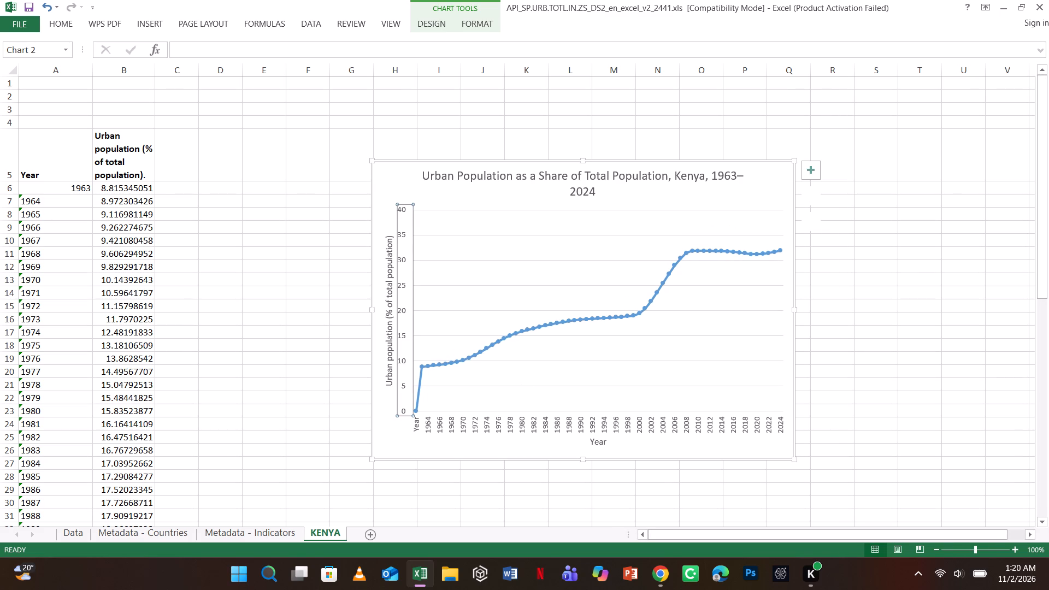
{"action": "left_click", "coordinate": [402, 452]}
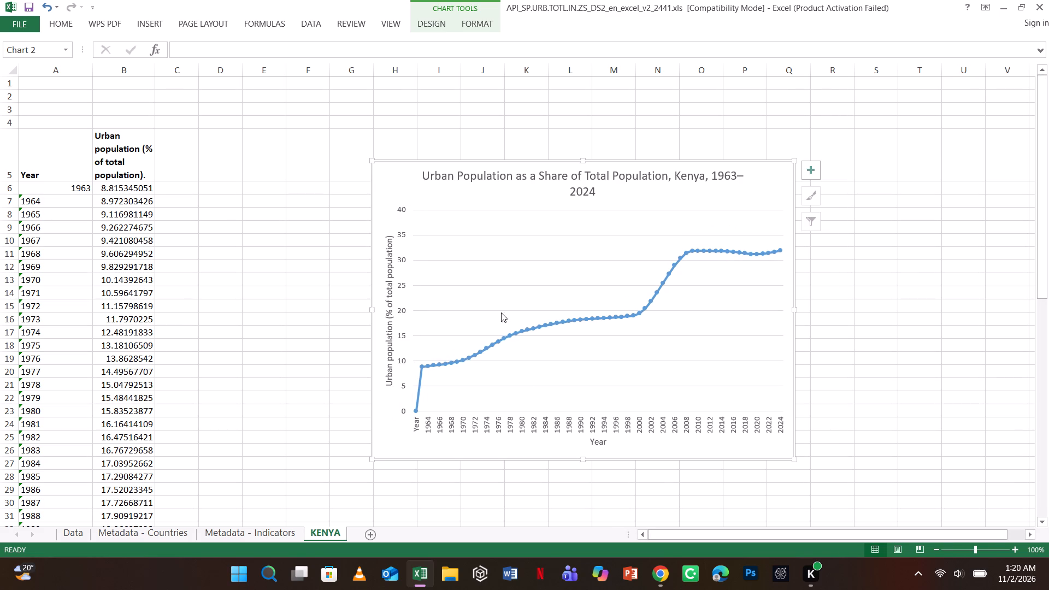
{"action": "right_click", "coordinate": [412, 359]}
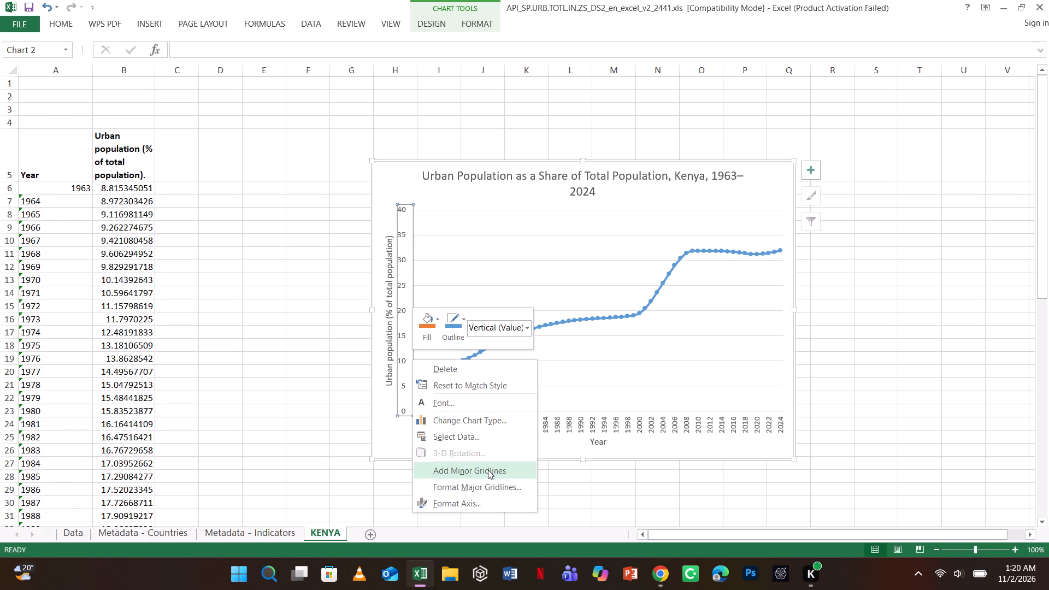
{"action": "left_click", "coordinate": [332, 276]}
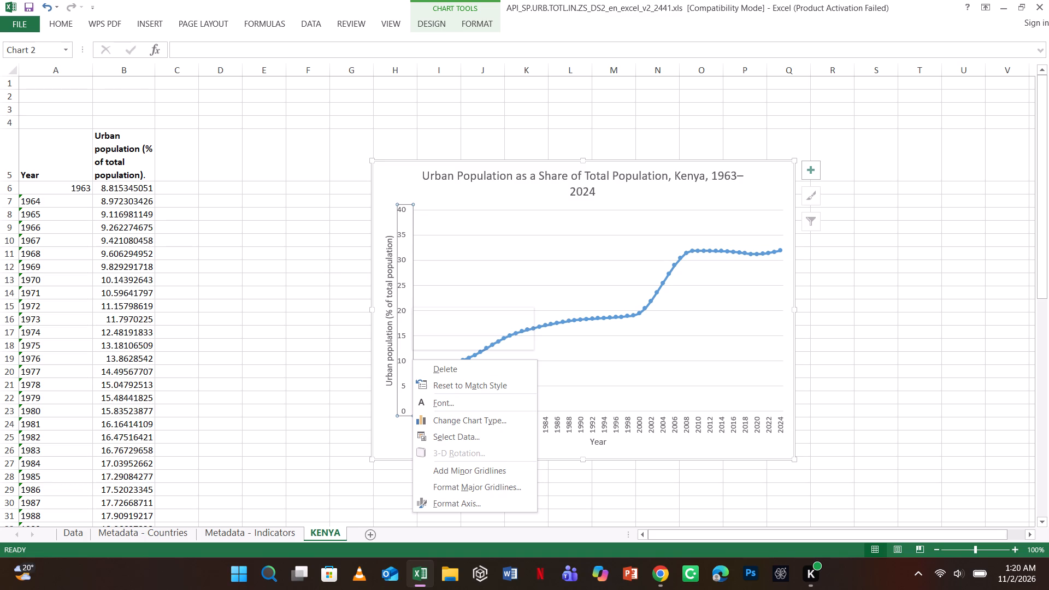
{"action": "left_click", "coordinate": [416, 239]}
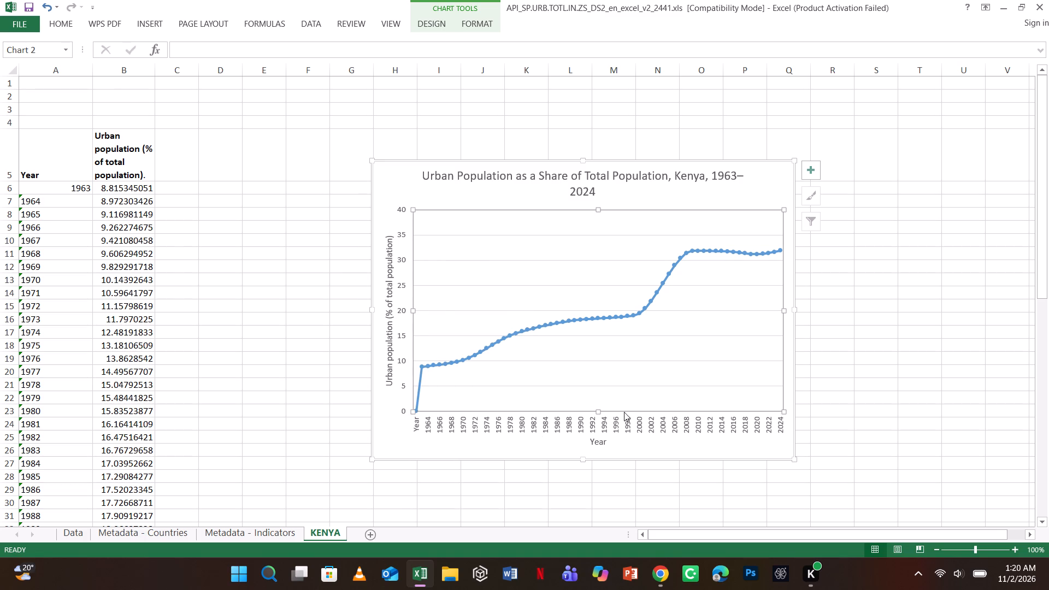
Switch to Claude in Chrome and view the reference chart in the Kenya urban population workbook preview.
{"action": "left_click", "coordinate": [655, 570]}
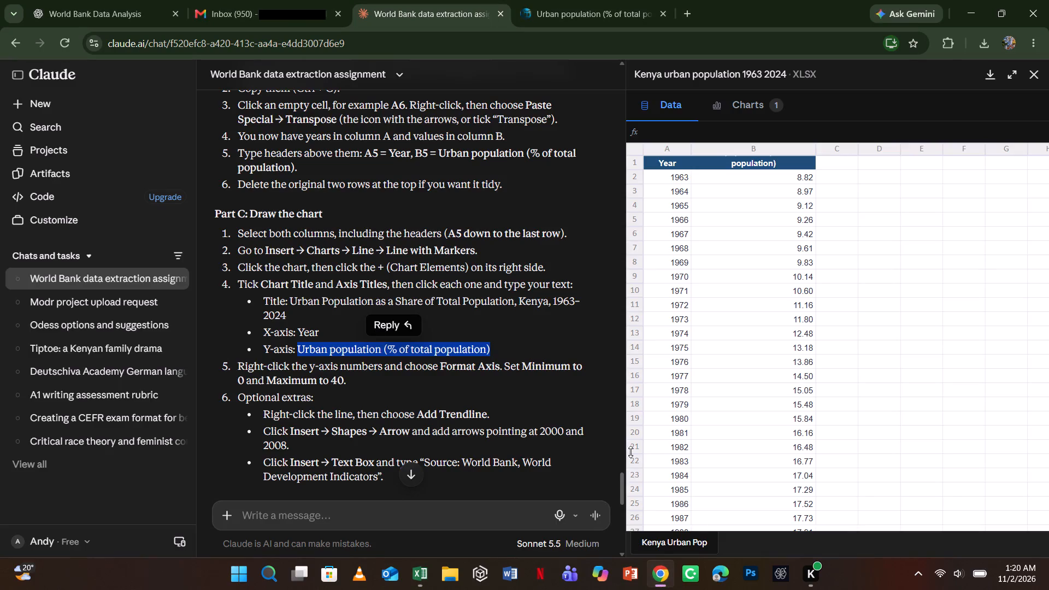
{"action": "left_click", "coordinate": [733, 109]}
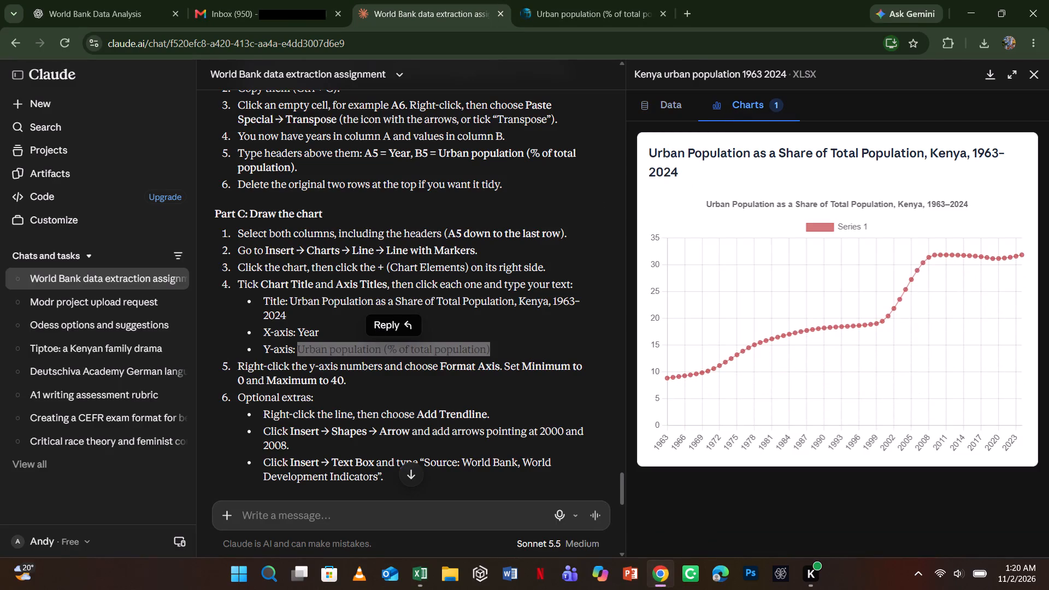
{"action": "left_click", "coordinate": [493, 247]}
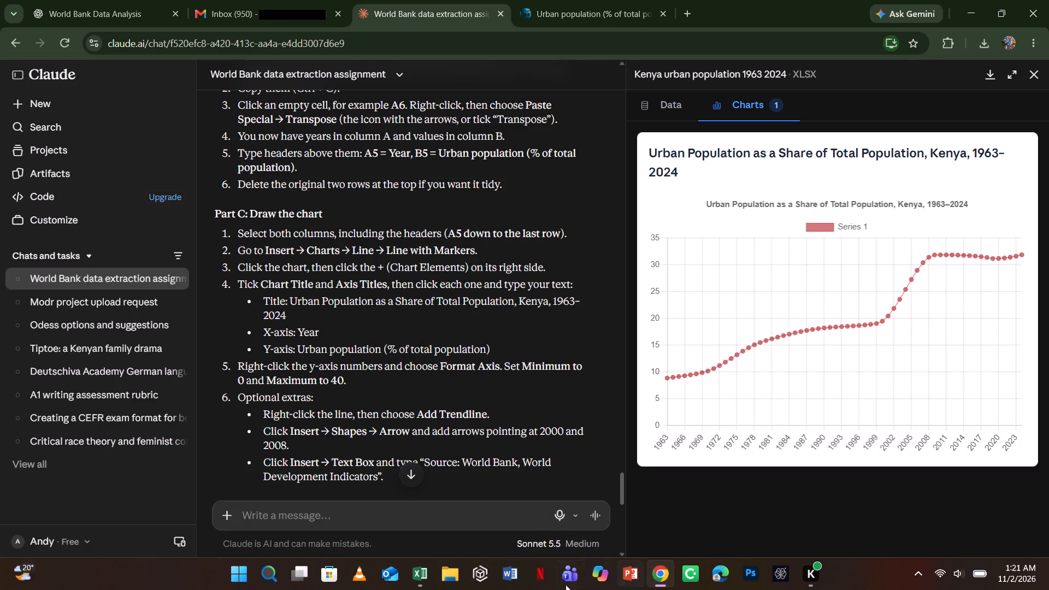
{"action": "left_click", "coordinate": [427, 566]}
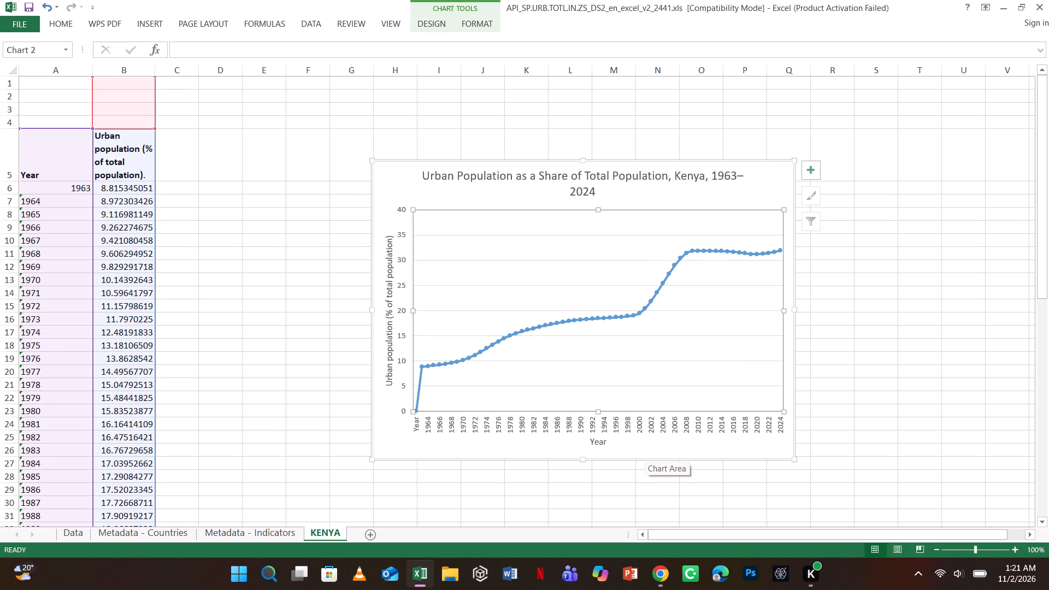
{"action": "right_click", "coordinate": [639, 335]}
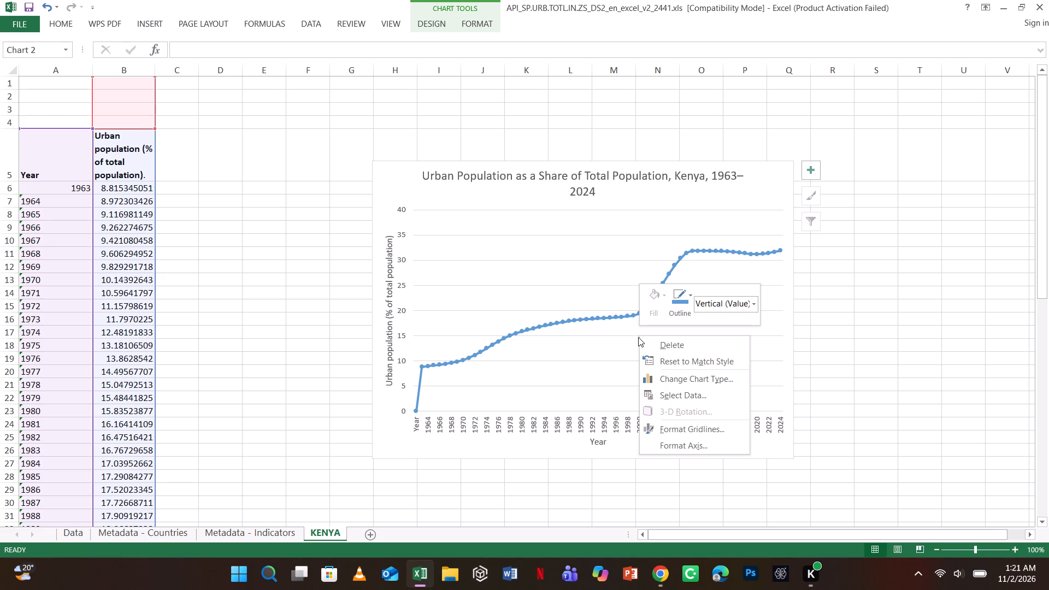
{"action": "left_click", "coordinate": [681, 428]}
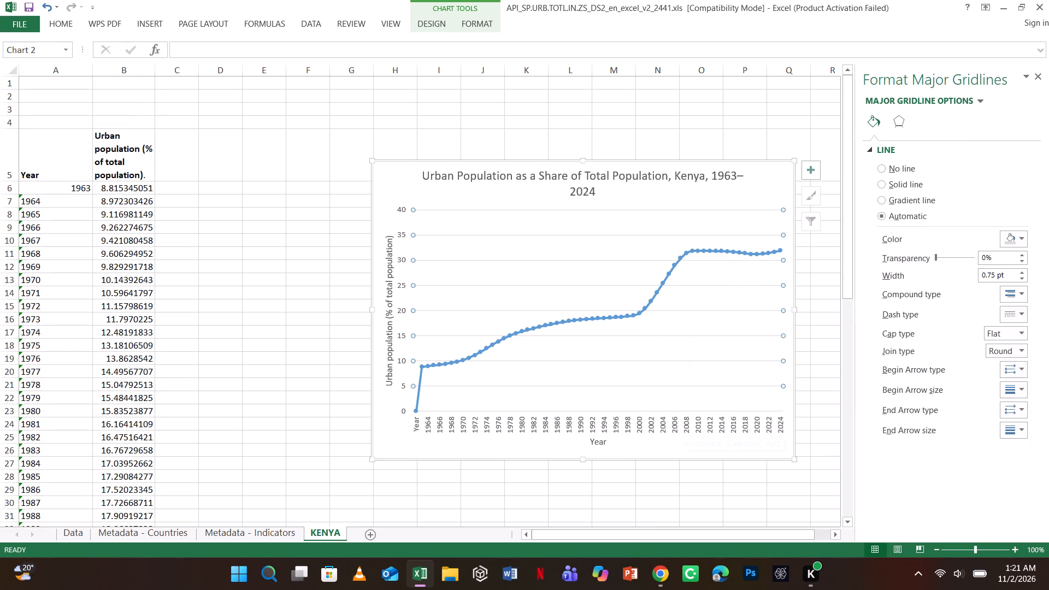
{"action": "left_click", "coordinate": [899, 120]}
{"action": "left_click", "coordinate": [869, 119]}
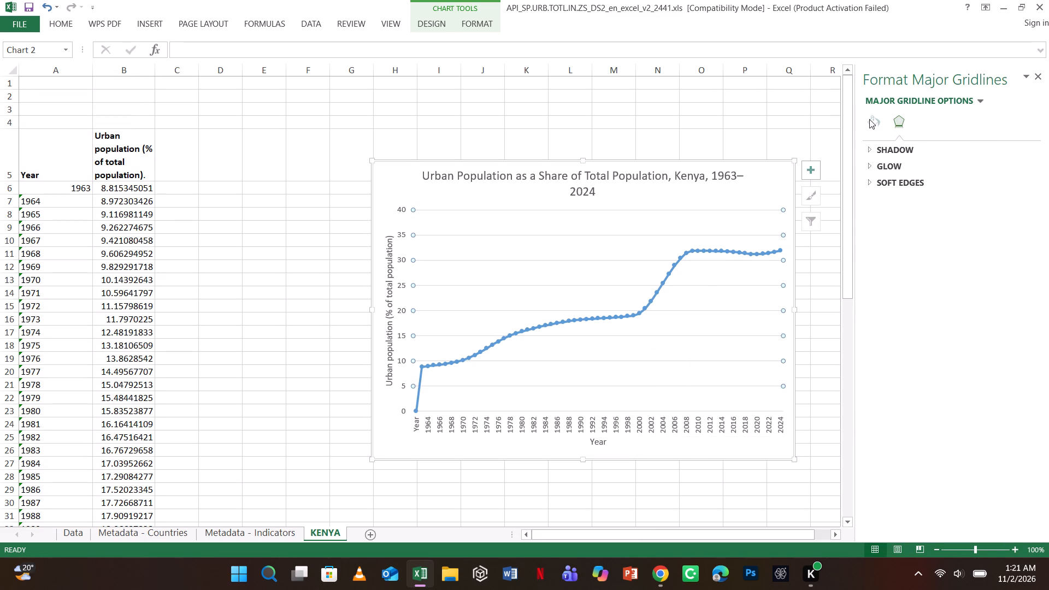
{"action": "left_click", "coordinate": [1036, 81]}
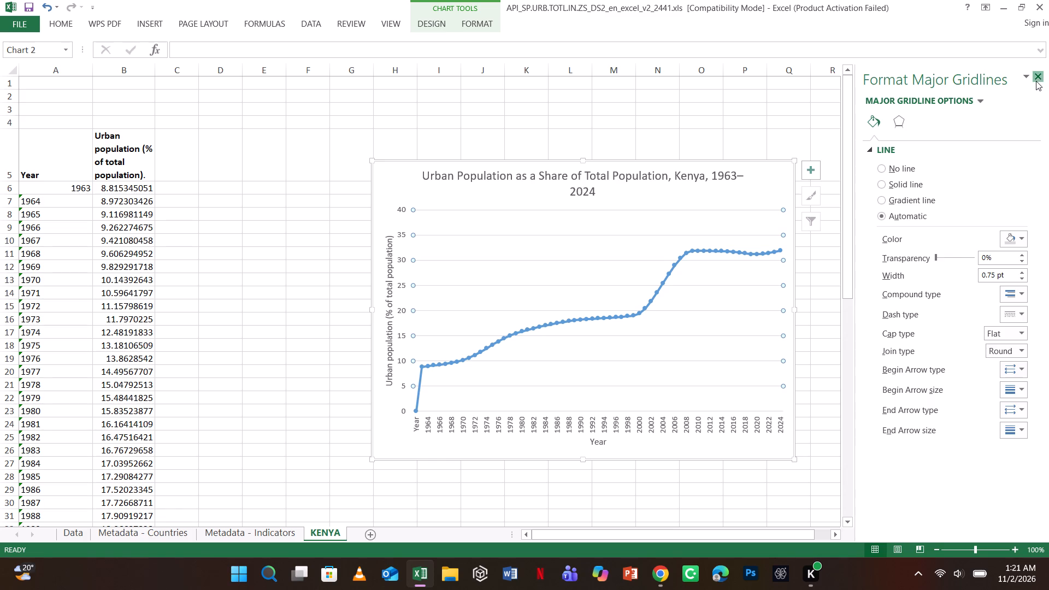